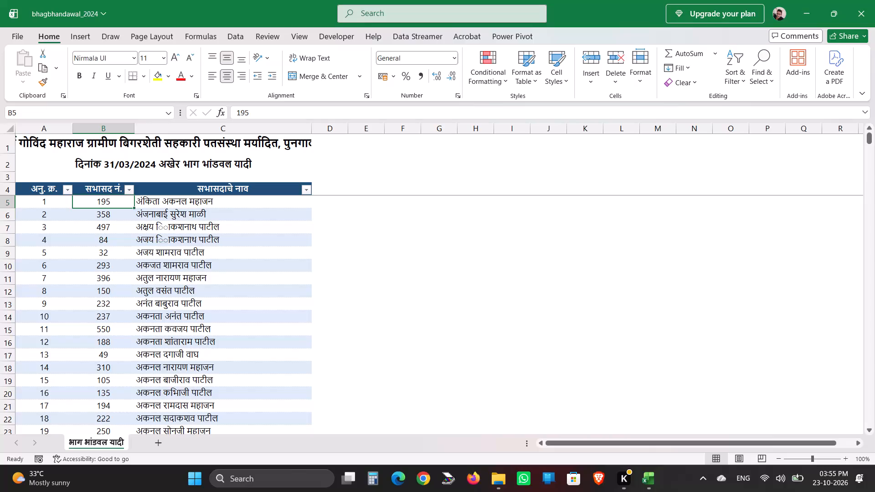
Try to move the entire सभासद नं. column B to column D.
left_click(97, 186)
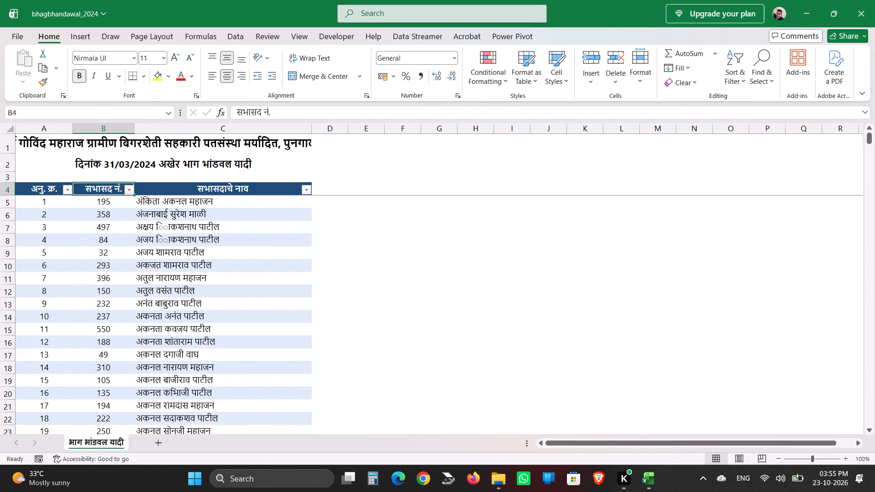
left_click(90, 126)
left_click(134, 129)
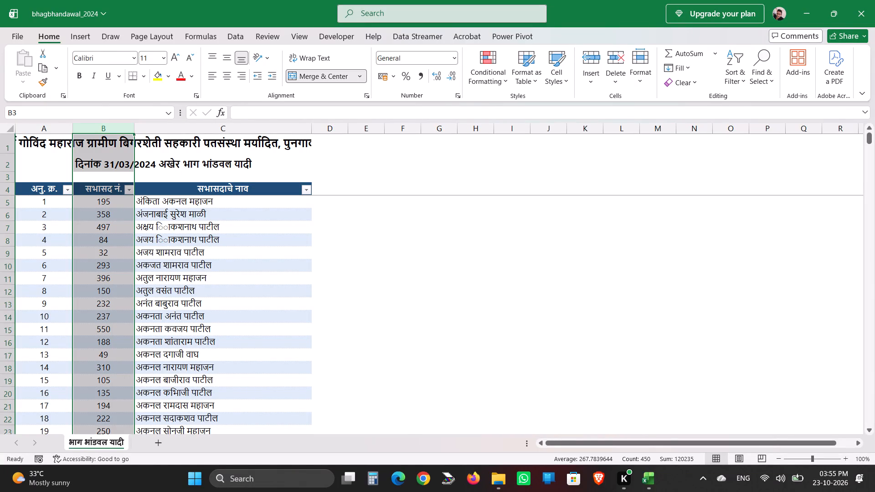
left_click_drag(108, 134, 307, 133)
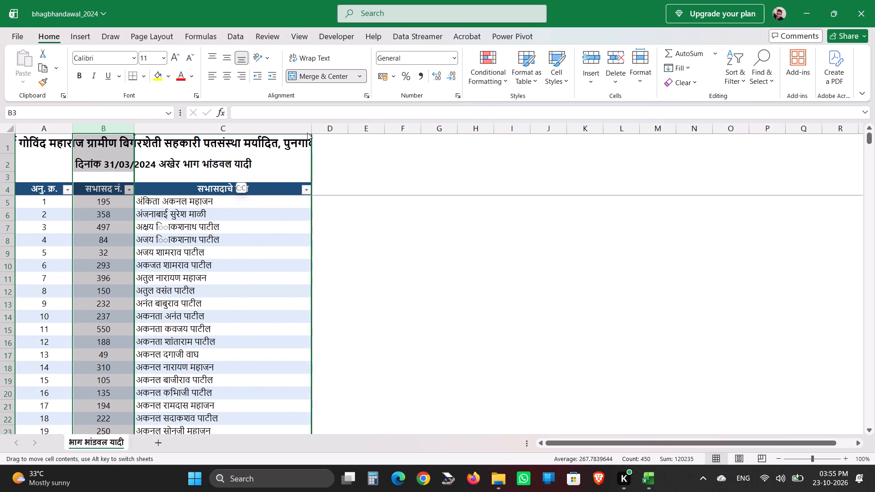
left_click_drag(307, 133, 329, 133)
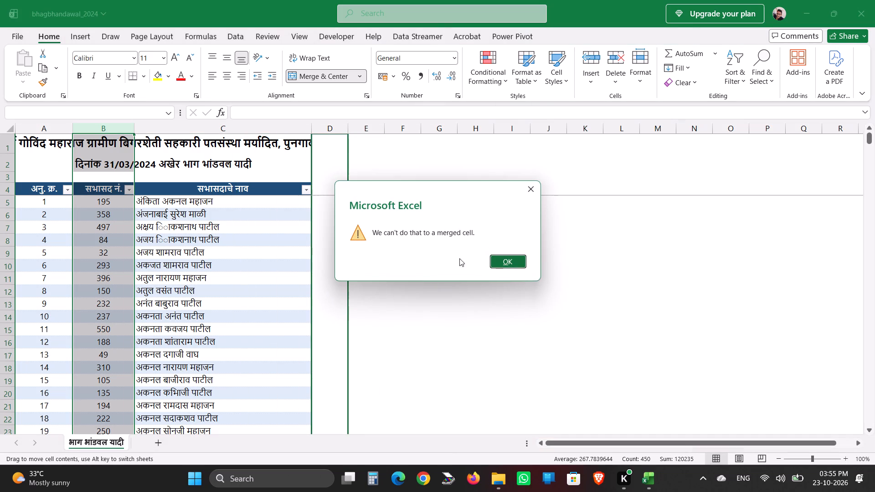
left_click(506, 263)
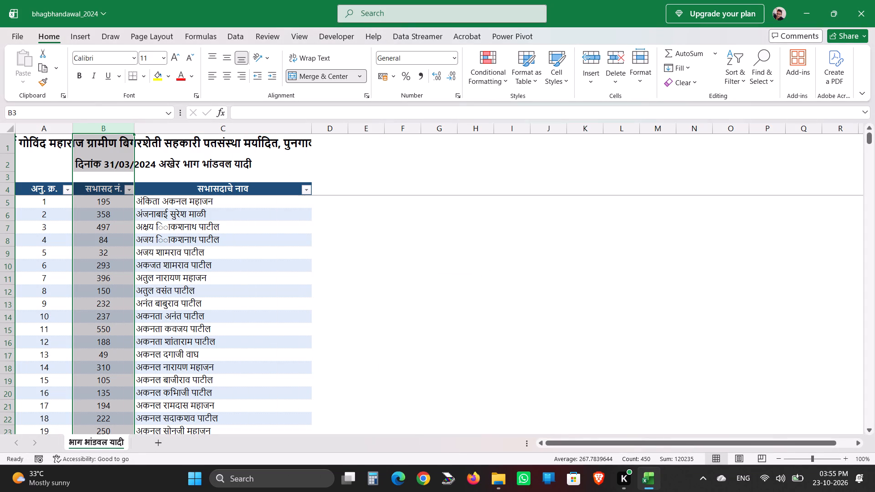
Unmerge the title and date cells in rows 1 to 3 above the member table.
left_click(251, 171)
left_click_drag(236, 144, 238, 178)
left_click(338, 76)
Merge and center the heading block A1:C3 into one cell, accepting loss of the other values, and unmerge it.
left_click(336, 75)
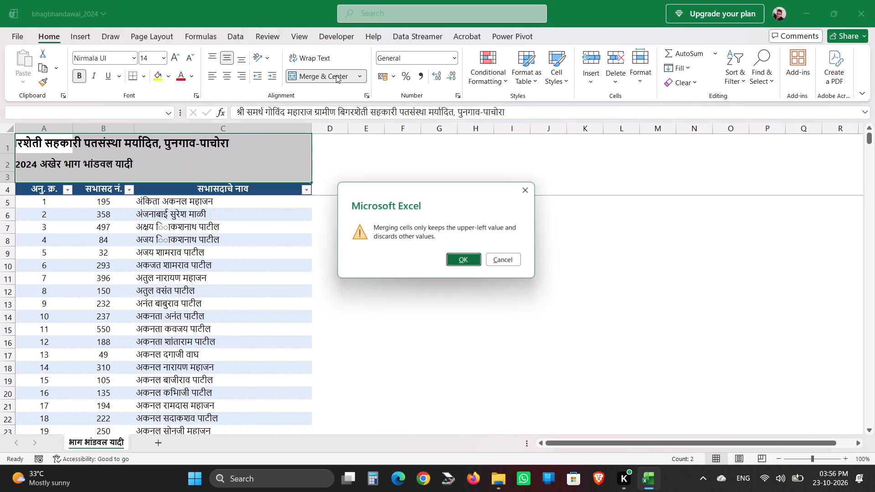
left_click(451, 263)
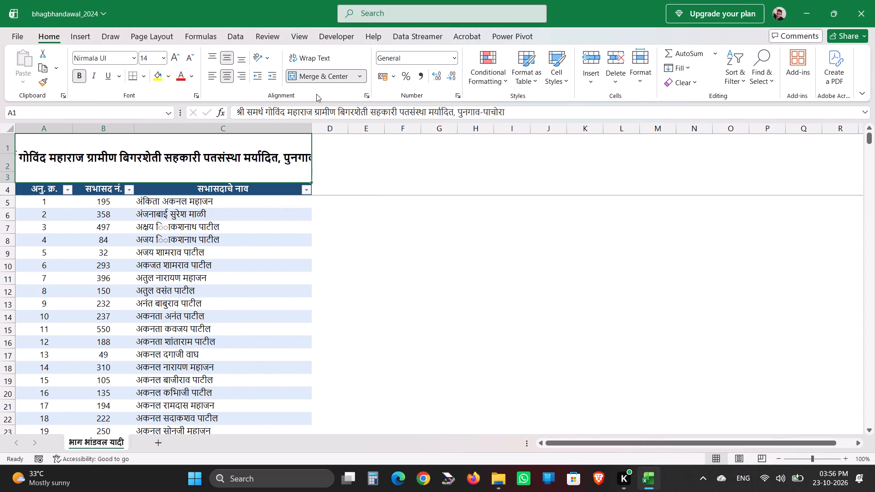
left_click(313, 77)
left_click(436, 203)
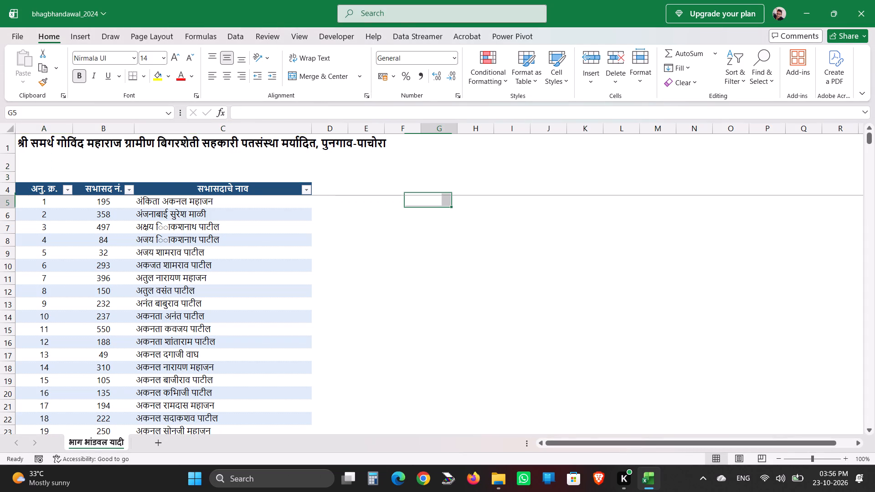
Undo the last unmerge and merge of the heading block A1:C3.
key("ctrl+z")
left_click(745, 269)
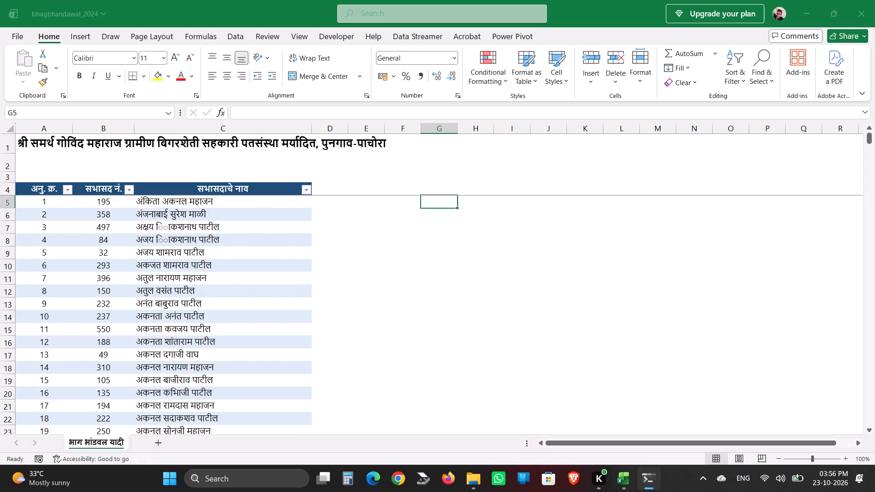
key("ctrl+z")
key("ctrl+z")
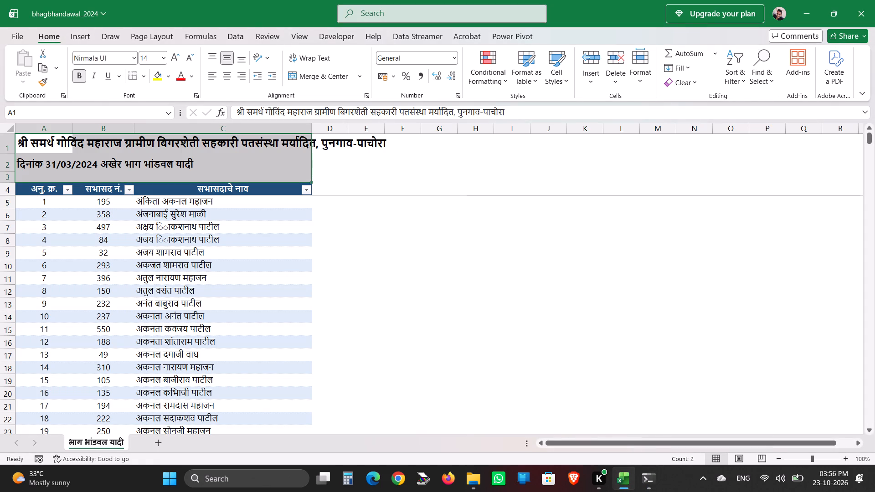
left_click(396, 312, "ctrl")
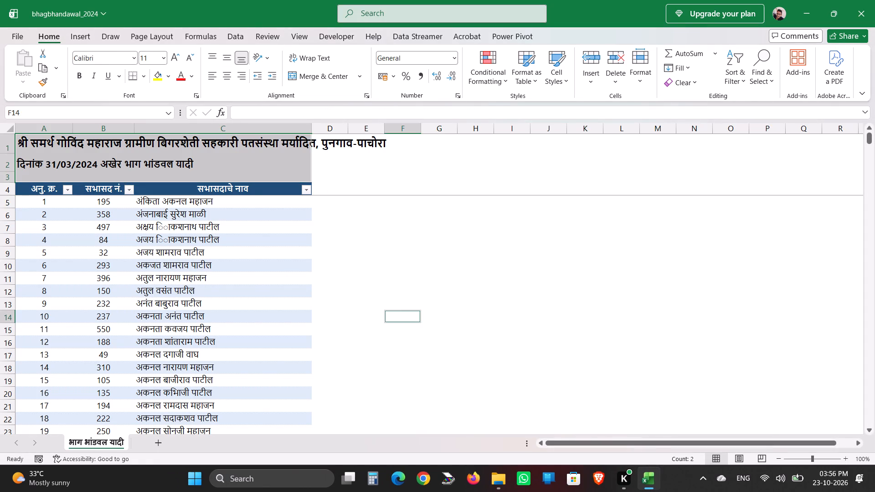
Move the सभासद नं. header and its numbers (B4:B453) to column D, beside the member names.
left_click(133, 203)
left_click_drag(106, 189, 101, 491)
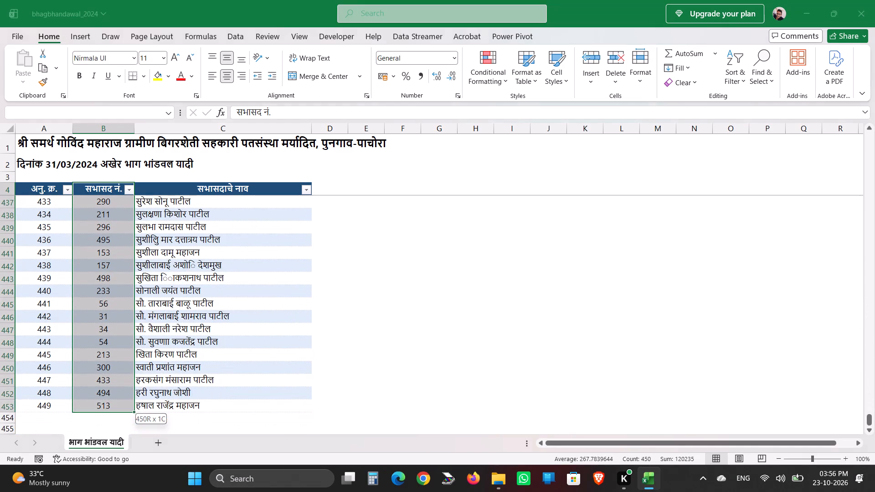
left_click_drag(101, 491, 90, 408)
left_click_drag(134, 184, 299, 193)
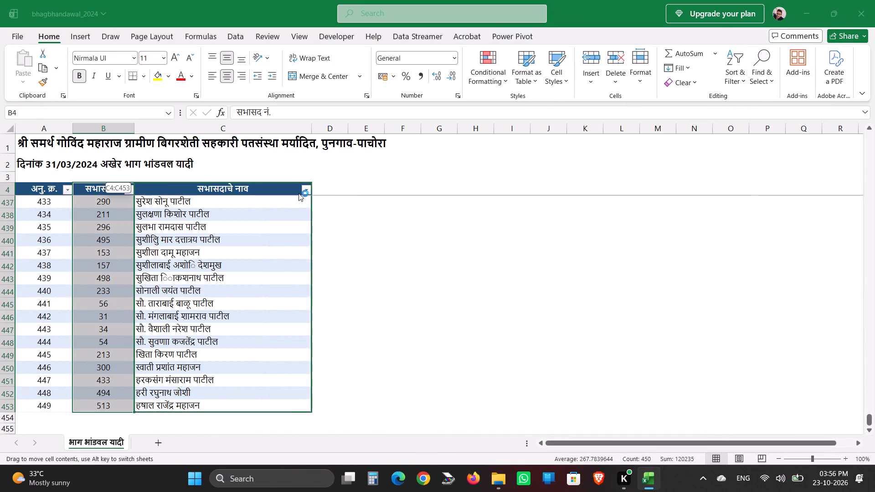
left_click_drag(299, 193, 333, 195)
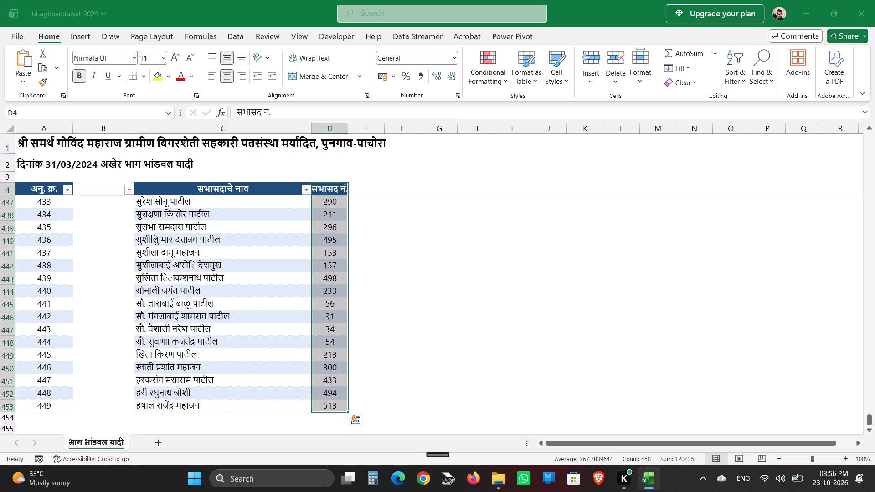
Delete the emptied column B between अनु. क्र. and सभासदाचे नाव.
scroll(446, 358, "up", 17)
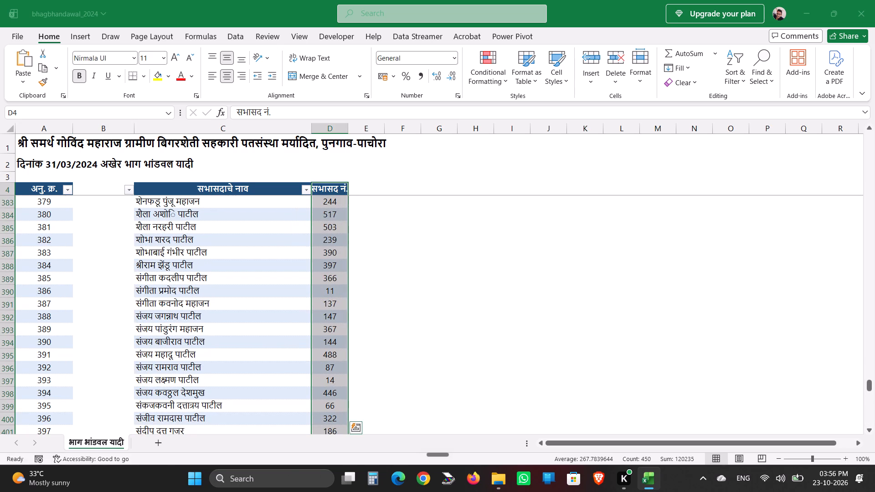
left_click_drag(869, 386, 791, 58)
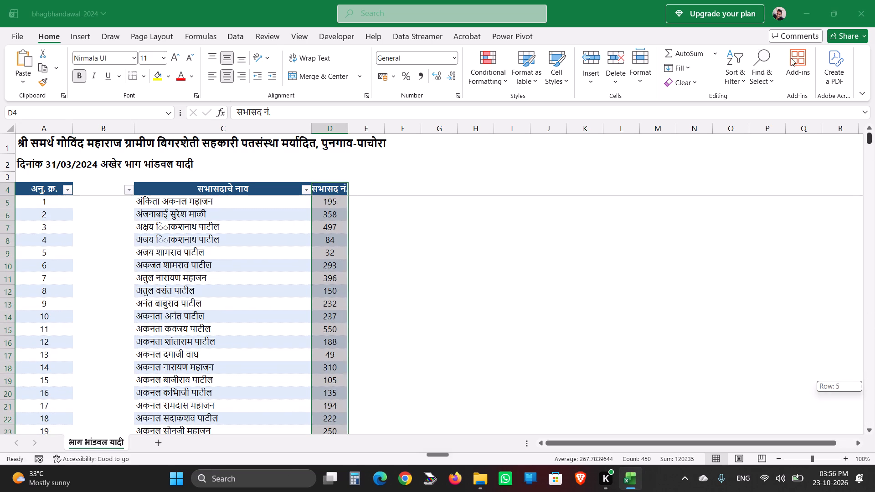
left_click_drag(791, 58, 786, 0)
left_click(124, 131)
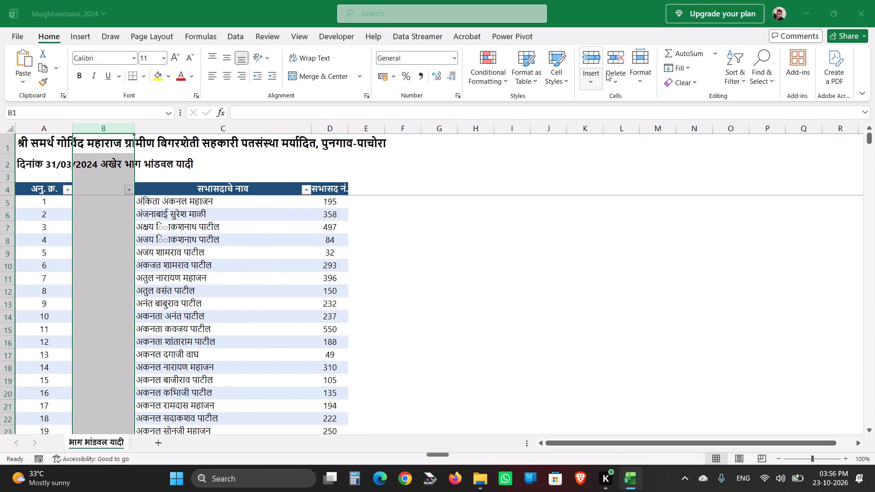
left_click(610, 53)
Enter the column header "वय वर्ष" in cell D4 using the Marathi Phonetic keyboard.
left_click(294, 192)
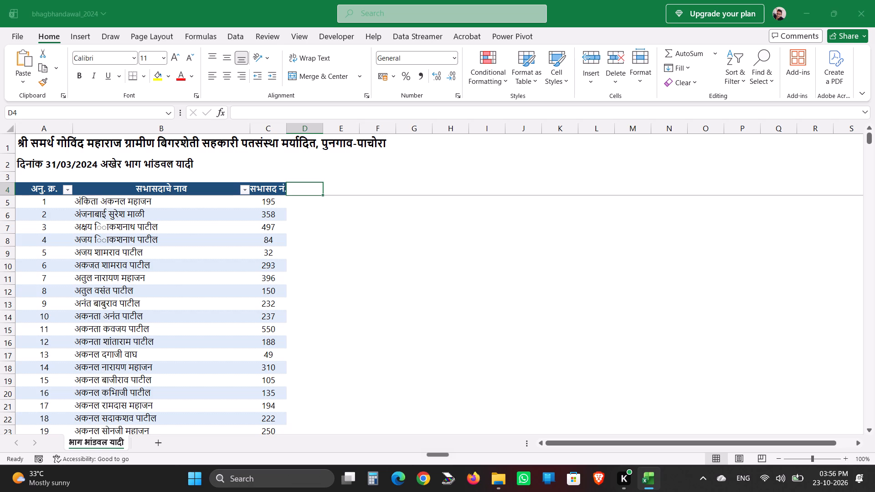
type("vay")
key("space")
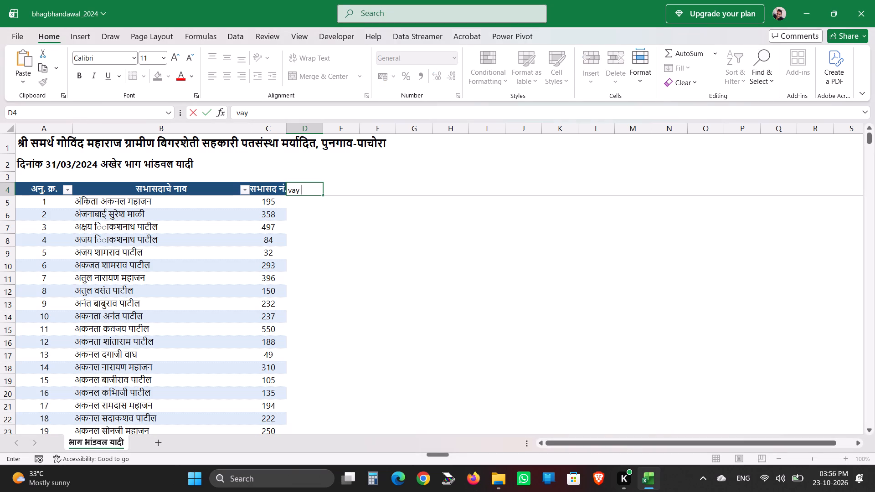
key("BackSpace")
key("BackSpace")
key("BackSpace")
key("BackSpace")
key("BackSpace")
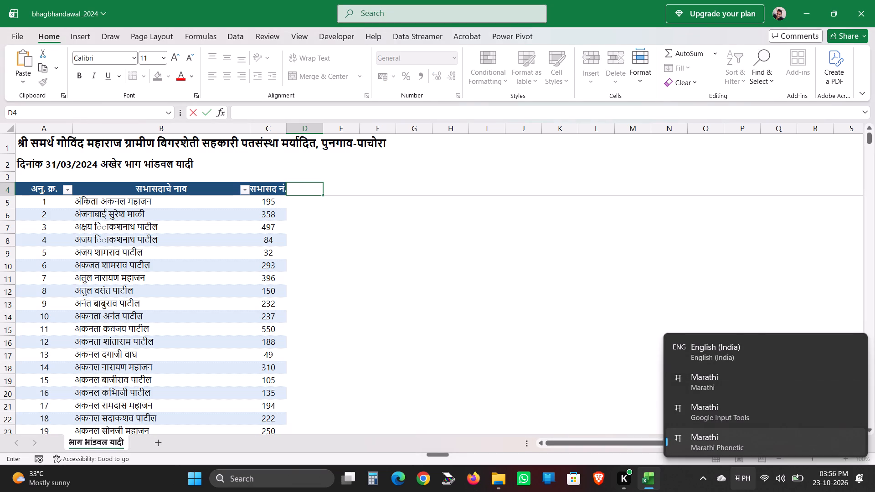
type("vay")
key("space")
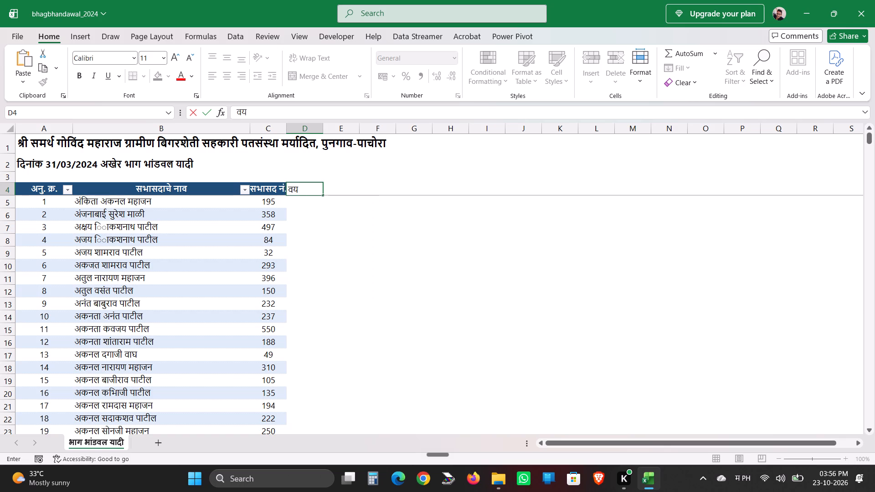
type("varsh")
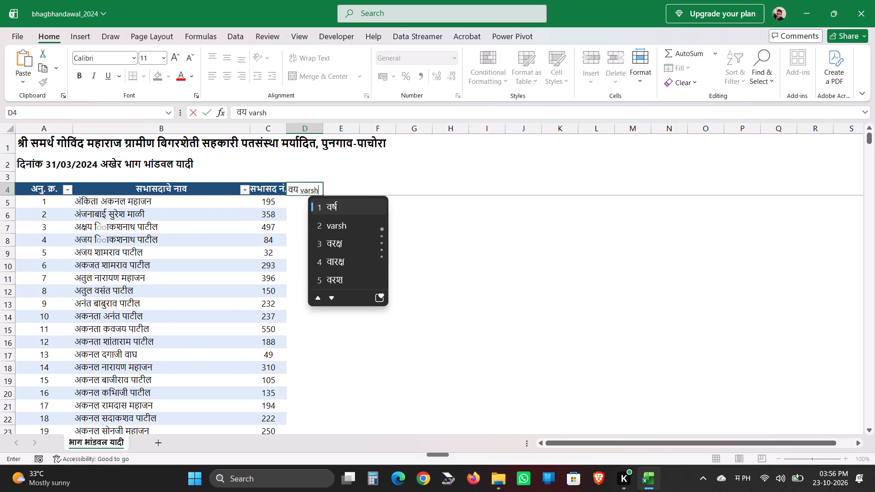
key("space")
key("Tab")
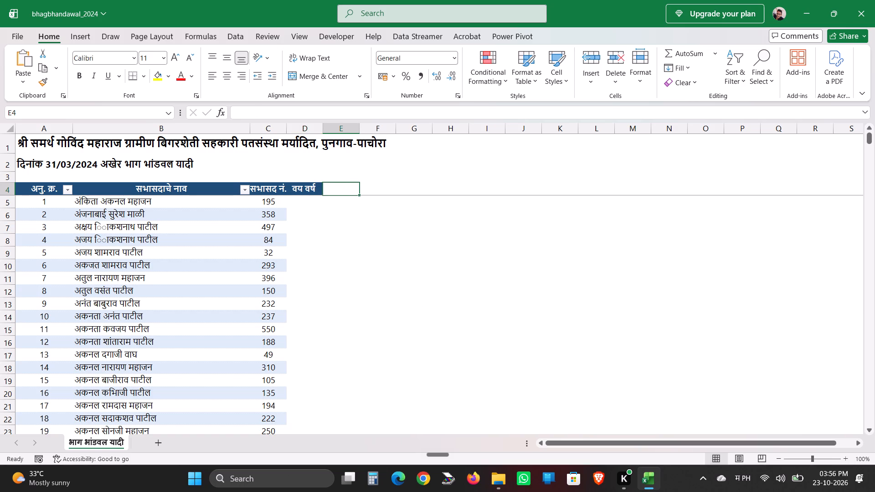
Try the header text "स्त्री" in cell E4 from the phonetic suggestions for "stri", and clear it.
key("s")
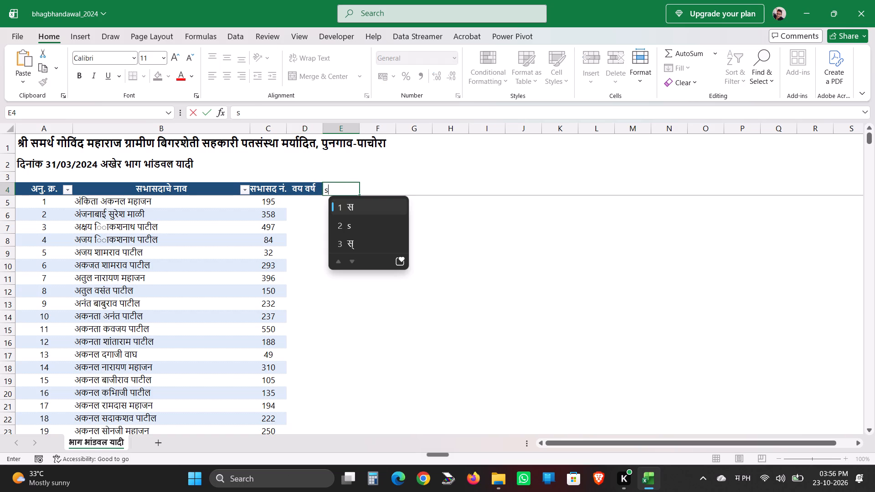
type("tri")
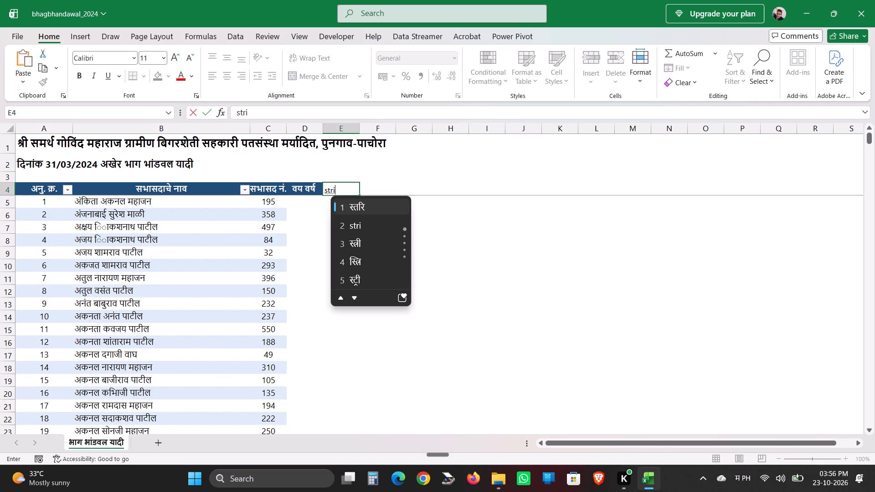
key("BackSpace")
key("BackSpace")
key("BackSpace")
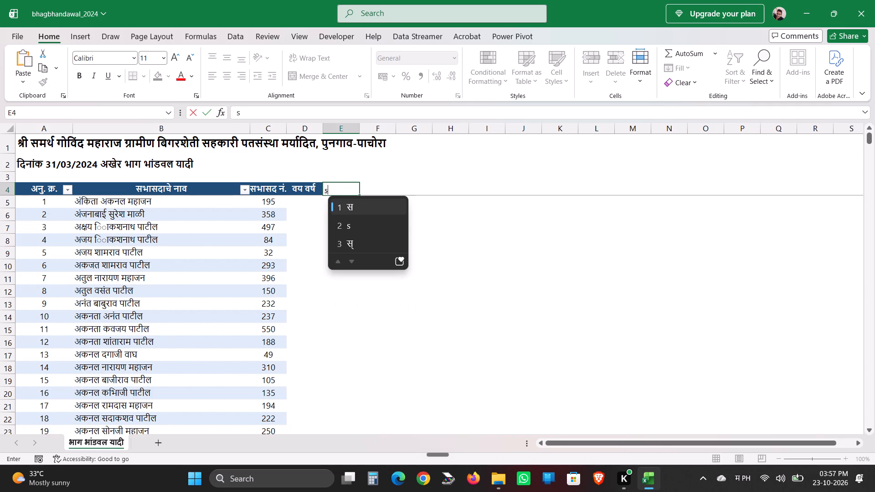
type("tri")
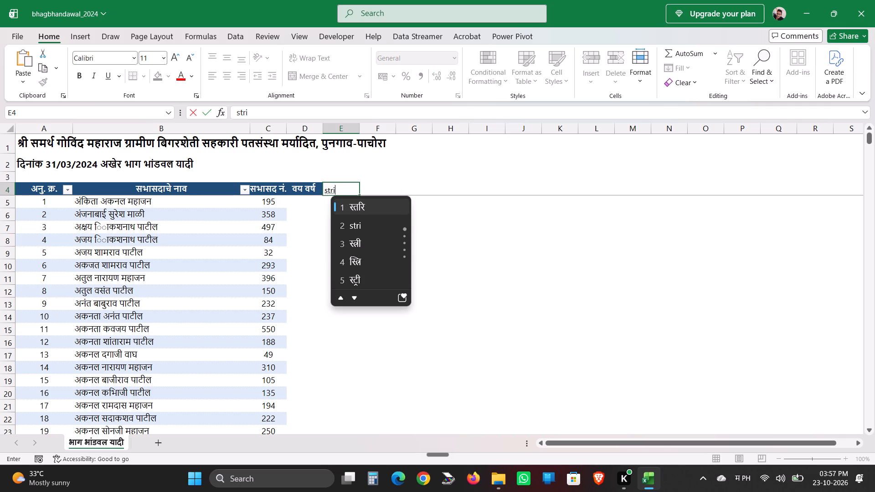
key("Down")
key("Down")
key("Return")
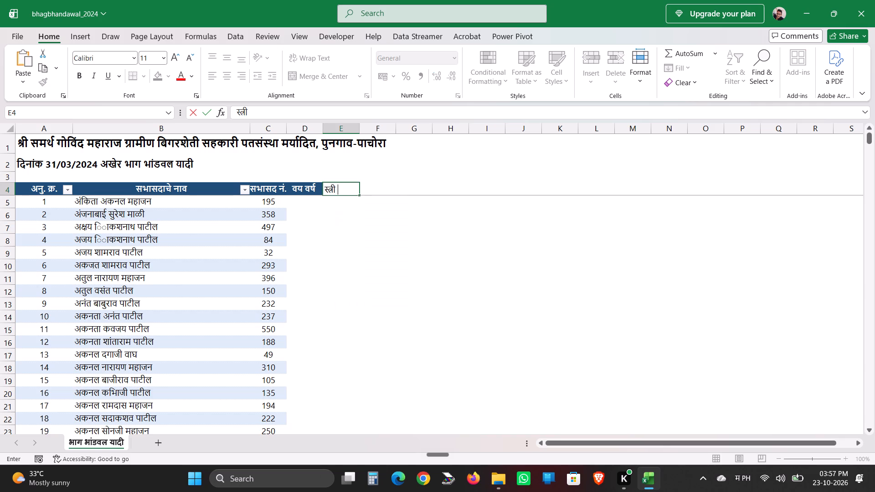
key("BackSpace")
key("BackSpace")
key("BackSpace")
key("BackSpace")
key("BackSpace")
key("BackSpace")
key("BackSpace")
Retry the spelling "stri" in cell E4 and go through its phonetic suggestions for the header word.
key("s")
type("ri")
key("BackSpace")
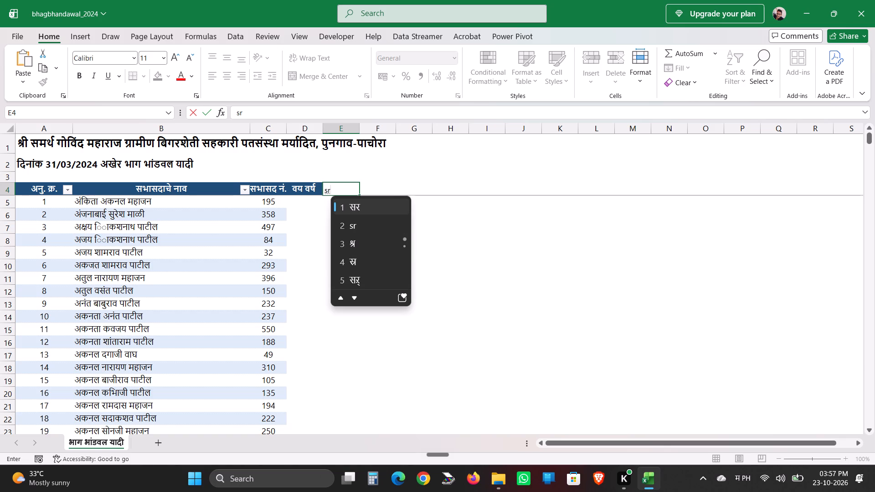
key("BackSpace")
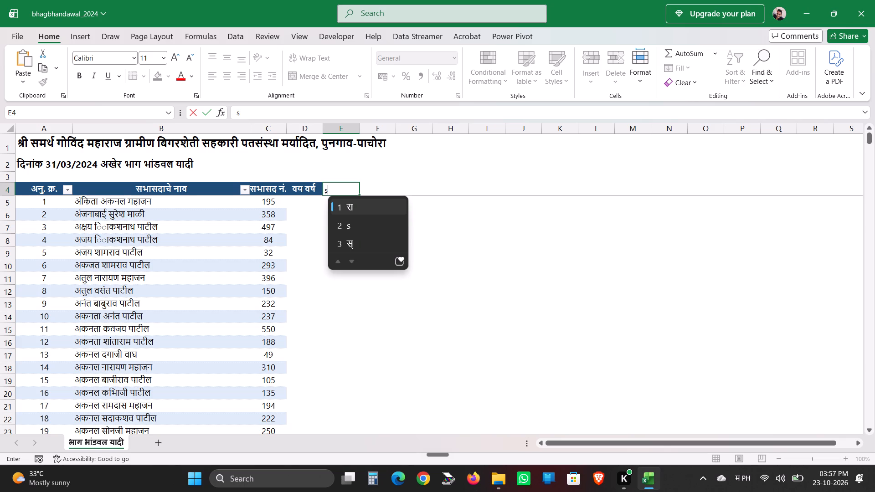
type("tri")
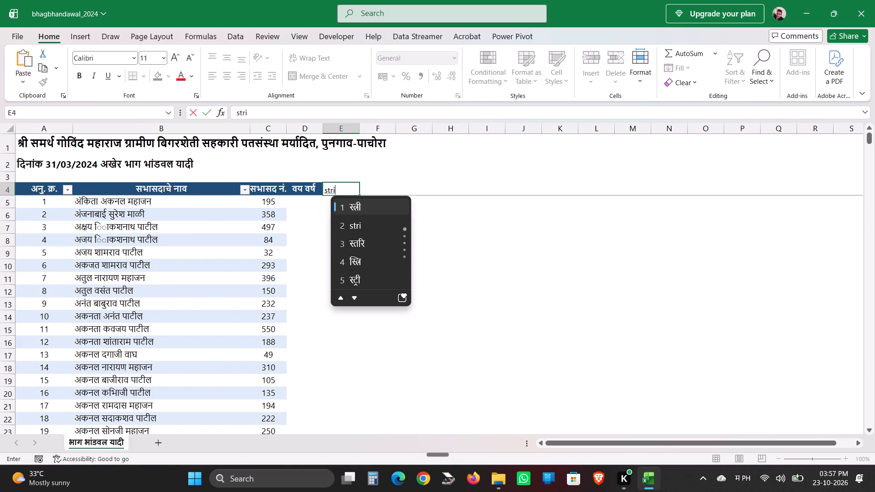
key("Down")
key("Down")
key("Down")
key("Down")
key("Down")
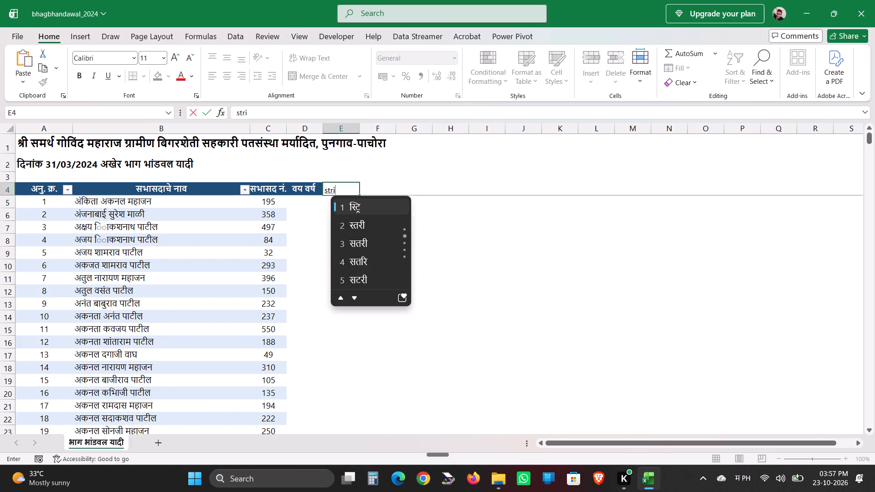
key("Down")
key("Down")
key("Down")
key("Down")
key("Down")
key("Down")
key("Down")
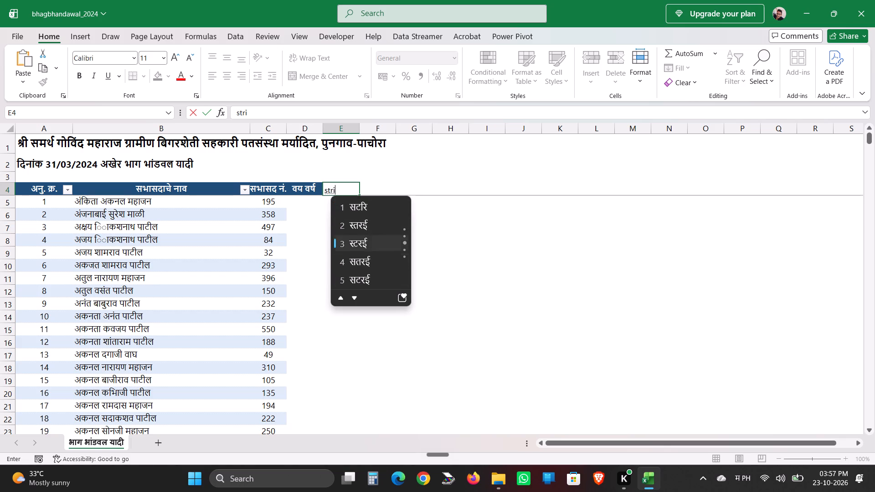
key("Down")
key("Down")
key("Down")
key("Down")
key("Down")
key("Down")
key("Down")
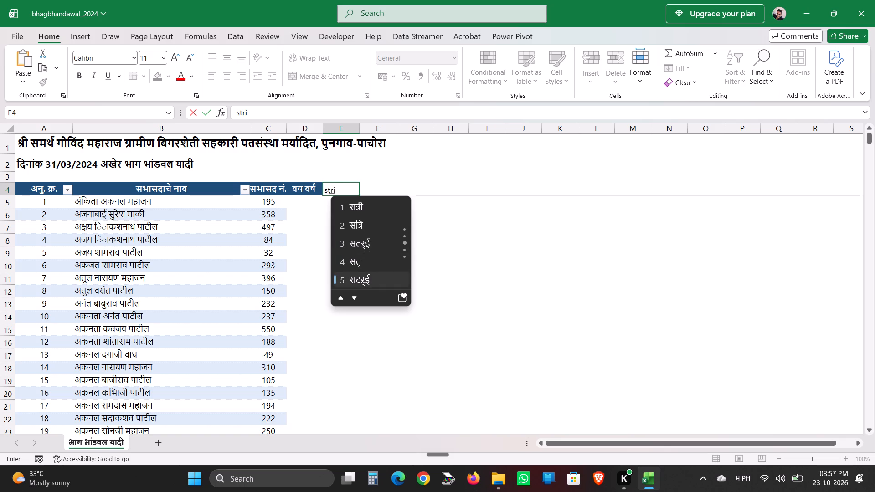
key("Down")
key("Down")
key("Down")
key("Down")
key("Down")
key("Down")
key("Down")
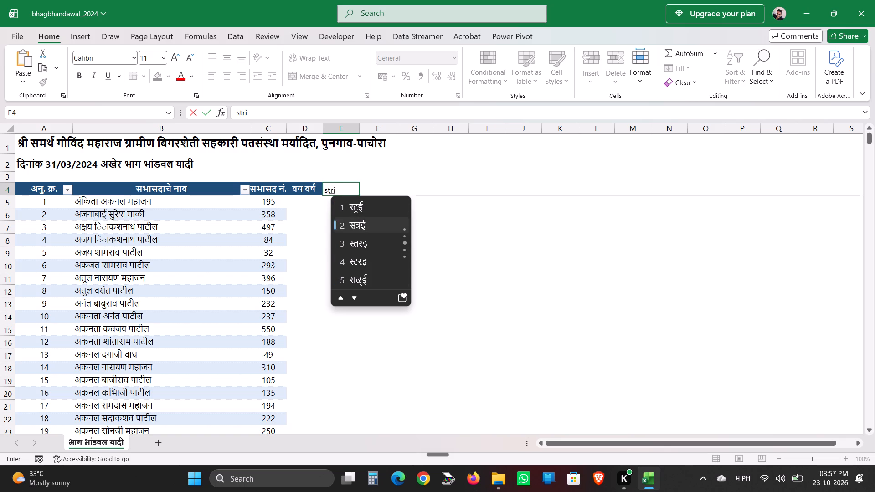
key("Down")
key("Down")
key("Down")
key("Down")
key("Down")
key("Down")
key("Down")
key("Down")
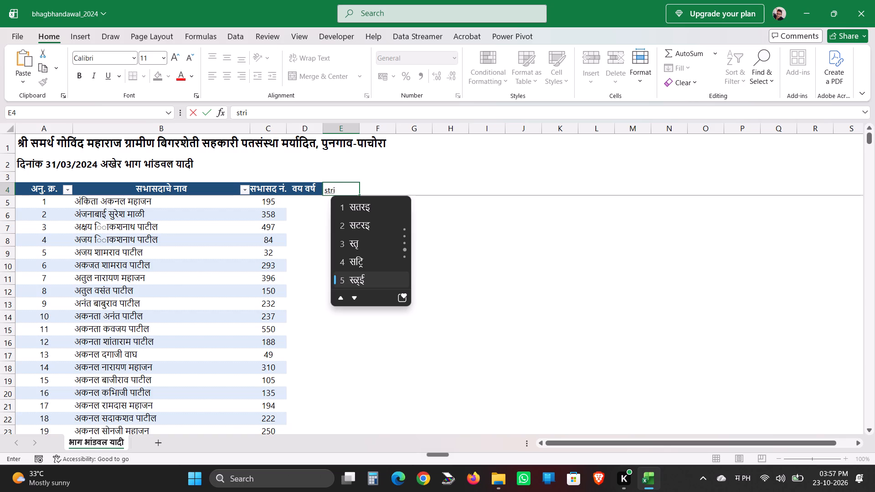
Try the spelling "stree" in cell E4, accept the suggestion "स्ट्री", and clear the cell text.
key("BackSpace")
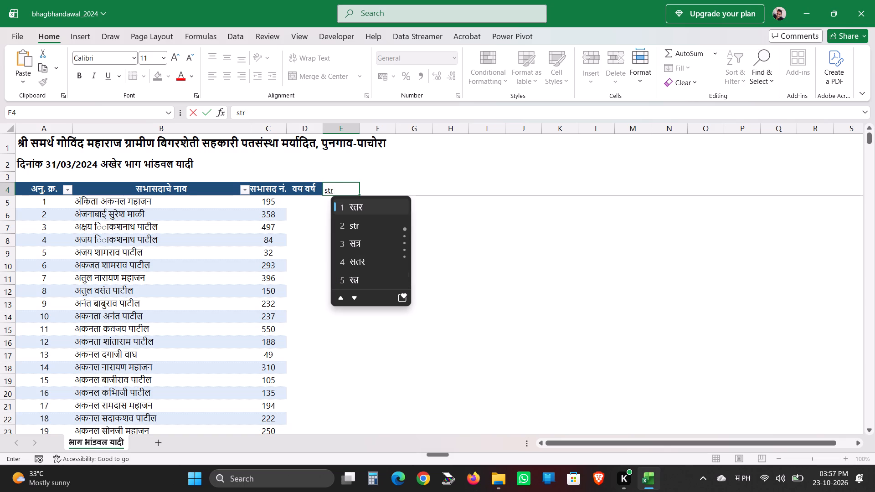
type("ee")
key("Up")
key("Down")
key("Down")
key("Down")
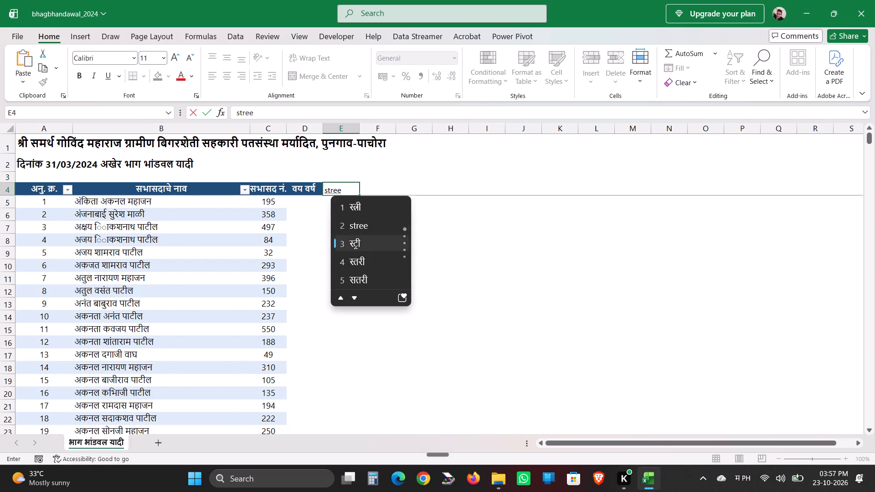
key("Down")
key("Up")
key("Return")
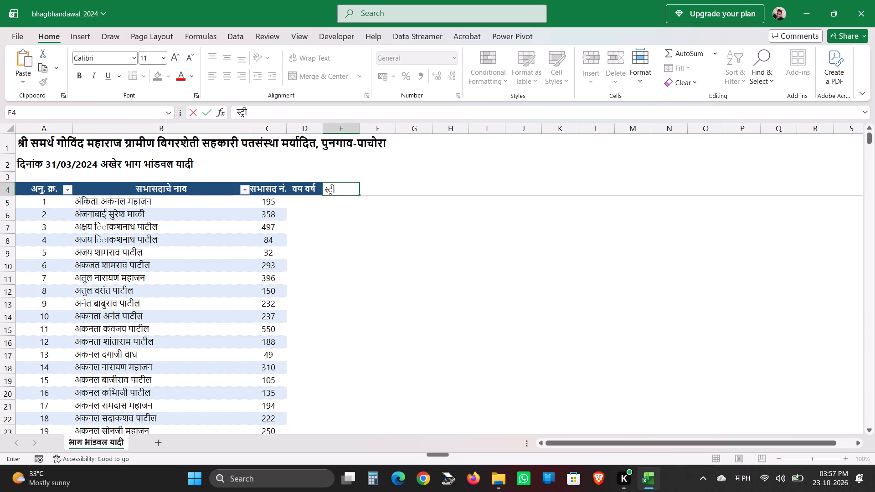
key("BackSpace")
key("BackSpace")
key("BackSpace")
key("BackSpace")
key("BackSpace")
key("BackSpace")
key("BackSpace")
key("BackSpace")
Switch the text input from Marathi Phonetic to the Google Marathi input tool.
left_click(735, 483)
left_click(721, 390)
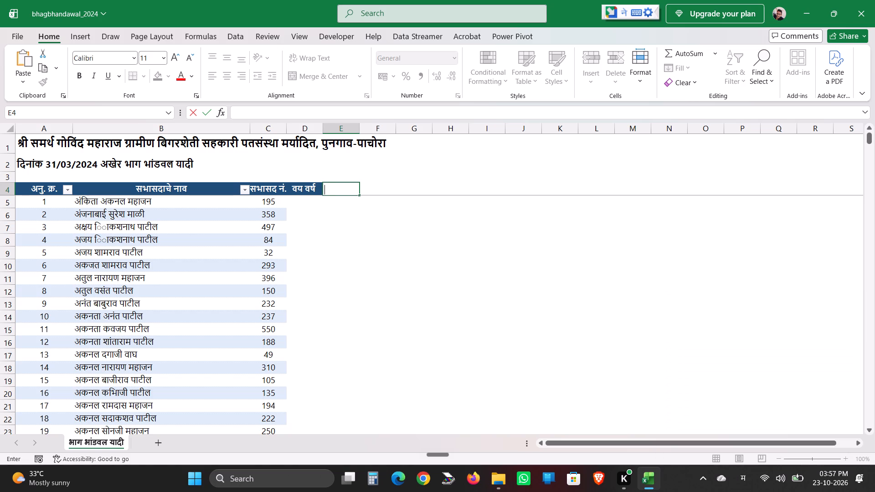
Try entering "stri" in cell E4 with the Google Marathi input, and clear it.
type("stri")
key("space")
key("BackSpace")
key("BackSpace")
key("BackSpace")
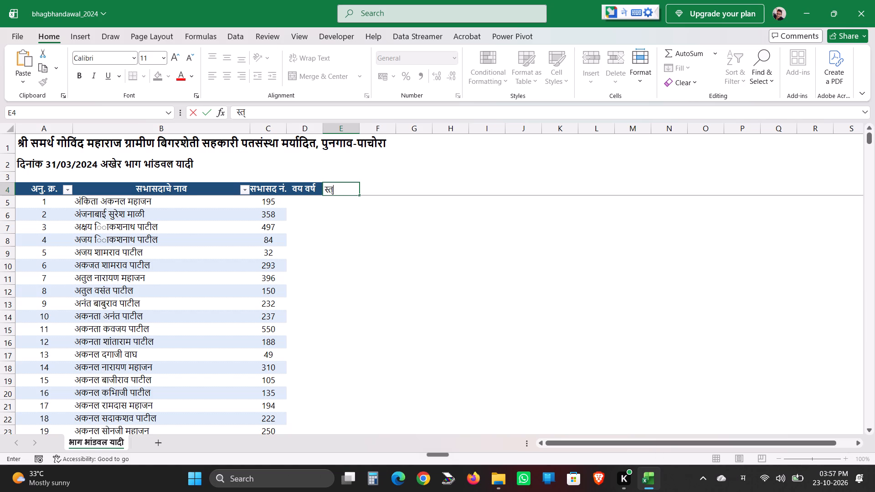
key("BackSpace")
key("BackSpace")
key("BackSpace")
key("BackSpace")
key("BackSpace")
Enter the column header "स्त्री / पुरुष" in cell E4 using the Google Marathi input.
type("stri")
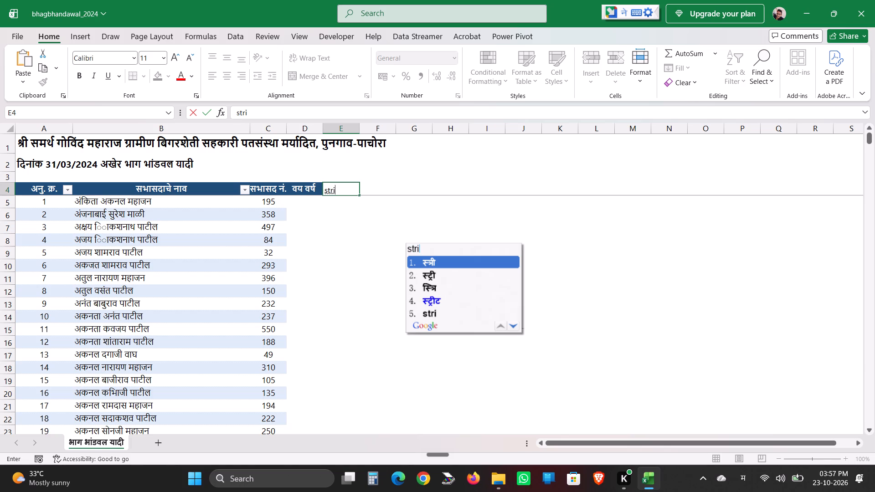
key("Return")
key("space")
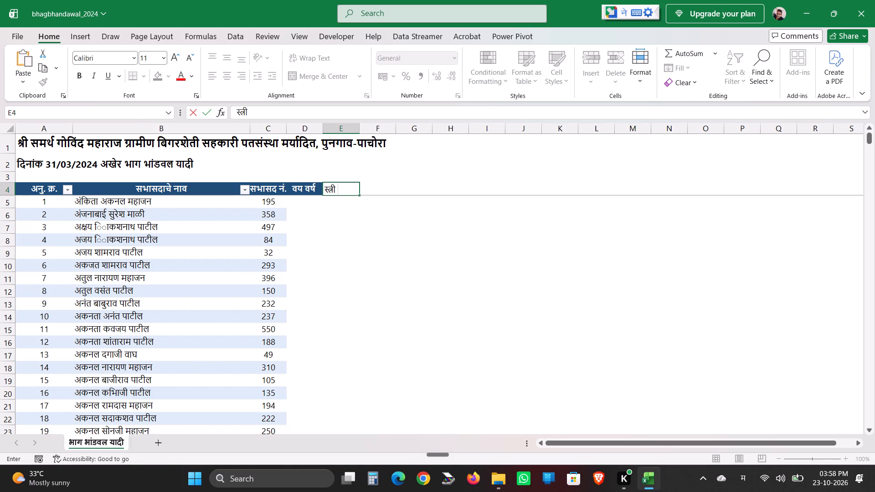
type("/")
key("space")
type("purush")
key("Return")
key("Tab")
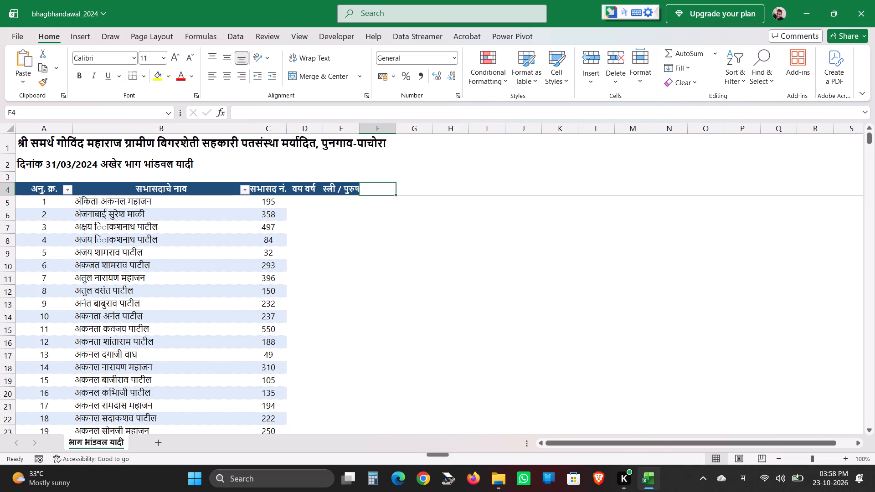
Enter the column header "पत्ता" in cell F4.
type("patta")
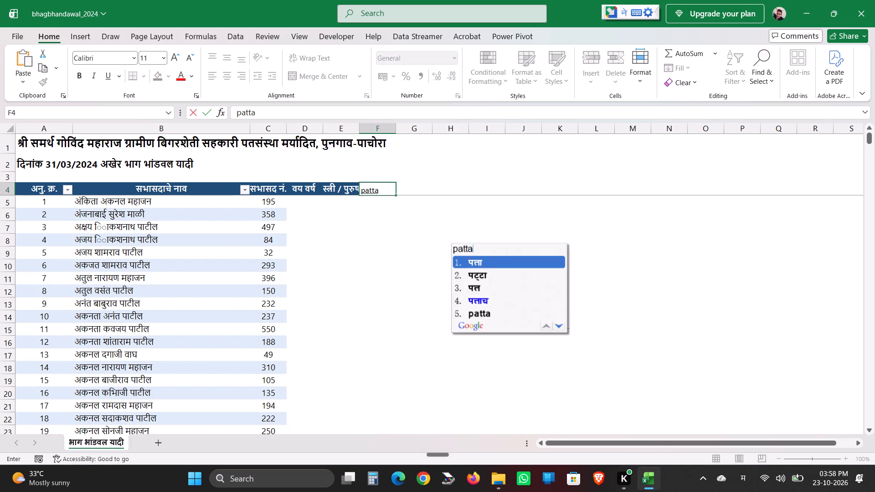
key("Return")
key("Tab")
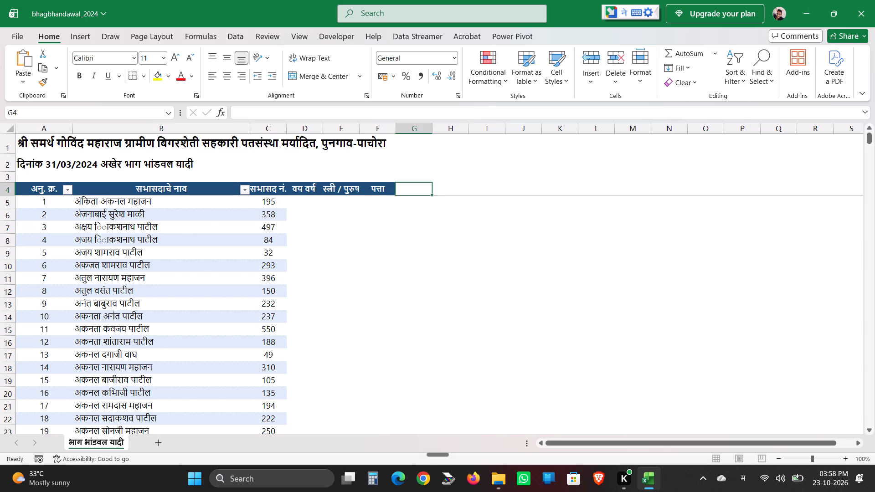
Enter the column header "शेरा" in cell G4.
type("sh")
type("era")
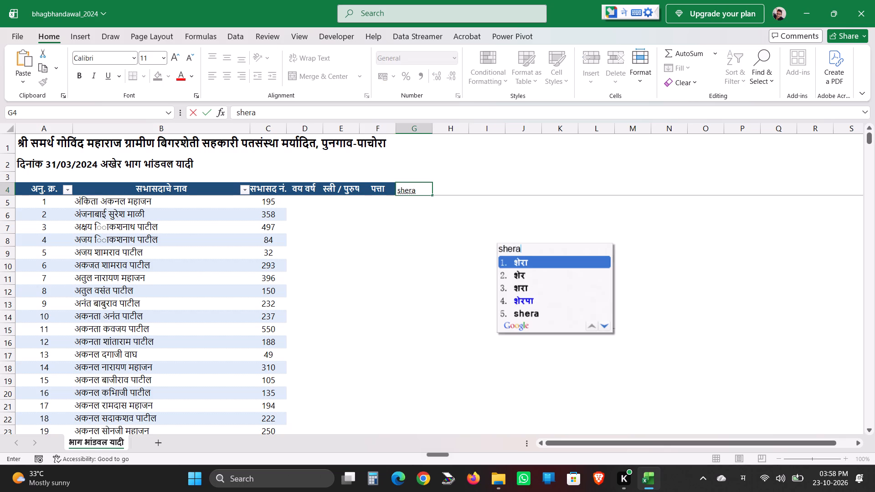
key("shift+Return")
key("Return")
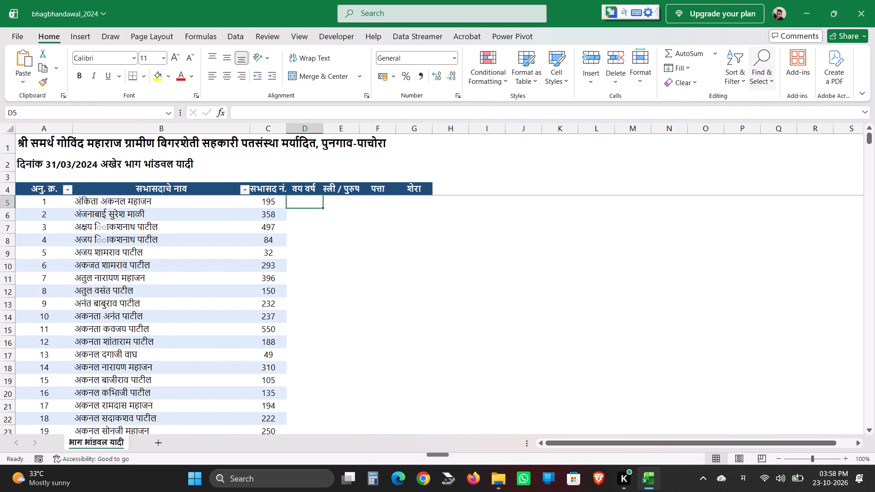
Autofit the width of the सभासदाचे नाव column (B) to its contents.
double_click(248, 129)
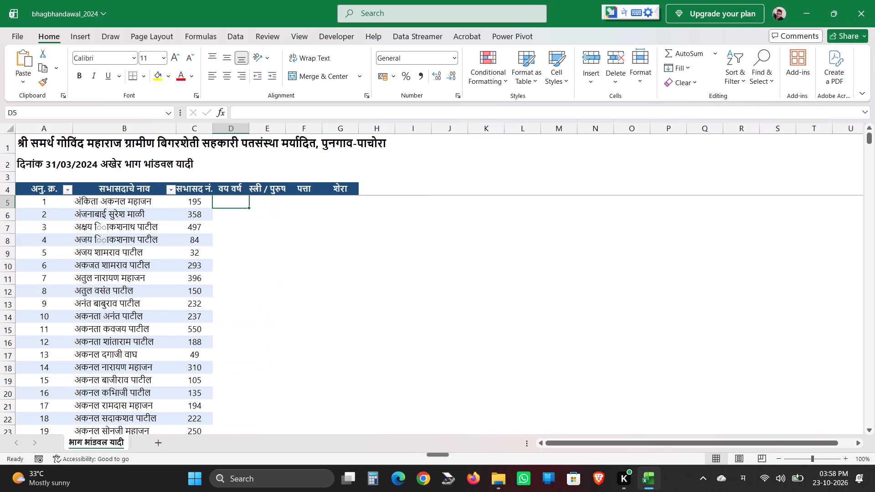
left_click(191, 282)
left_click(229, 204)
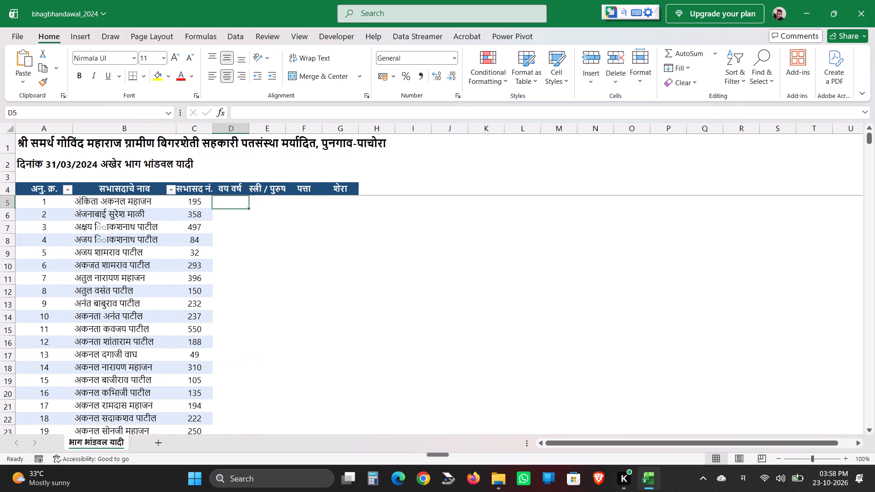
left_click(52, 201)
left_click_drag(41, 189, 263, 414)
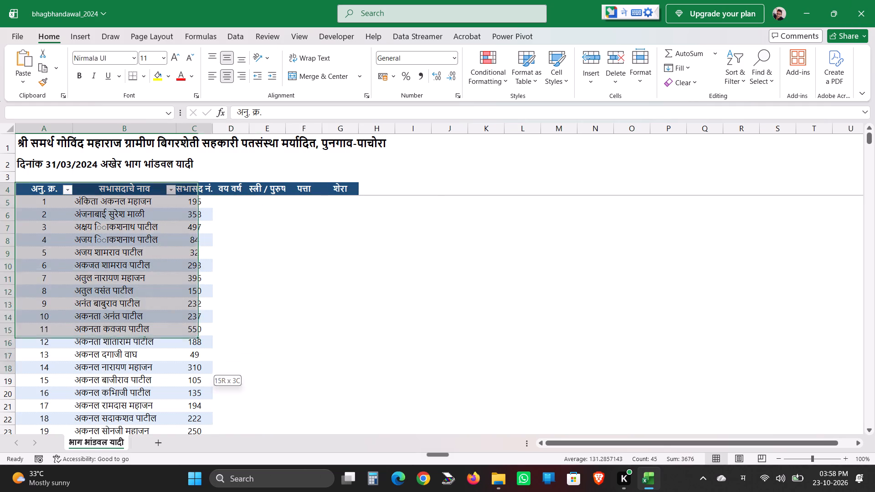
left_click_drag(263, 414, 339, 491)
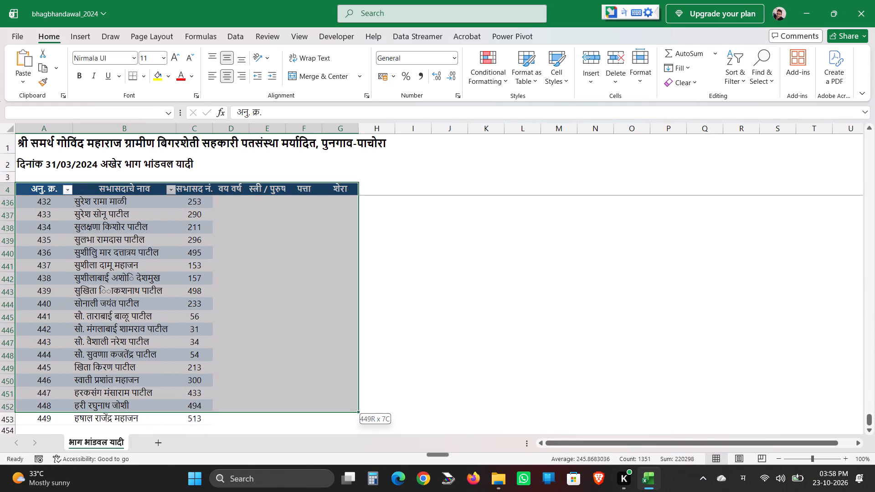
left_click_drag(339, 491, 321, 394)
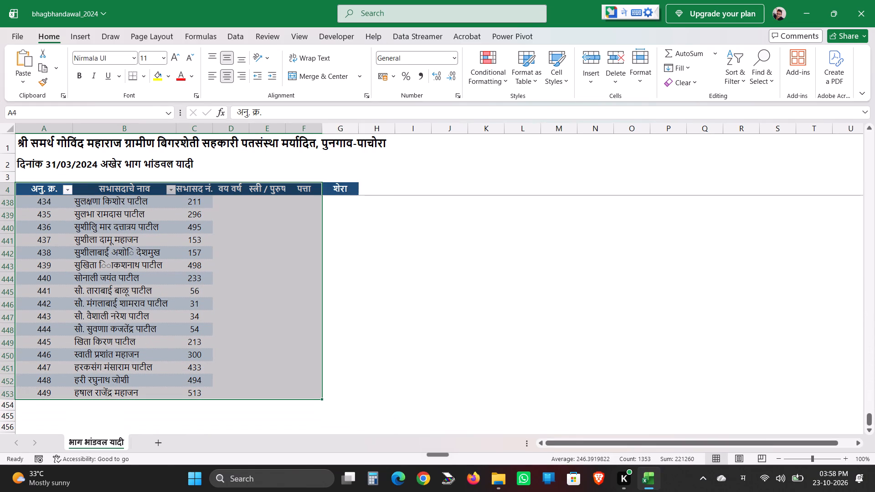
Convert the member list range A4:G453 into a table with headers, using a blue Medium table style.
left_click_drag(336, 188, 33, 386)
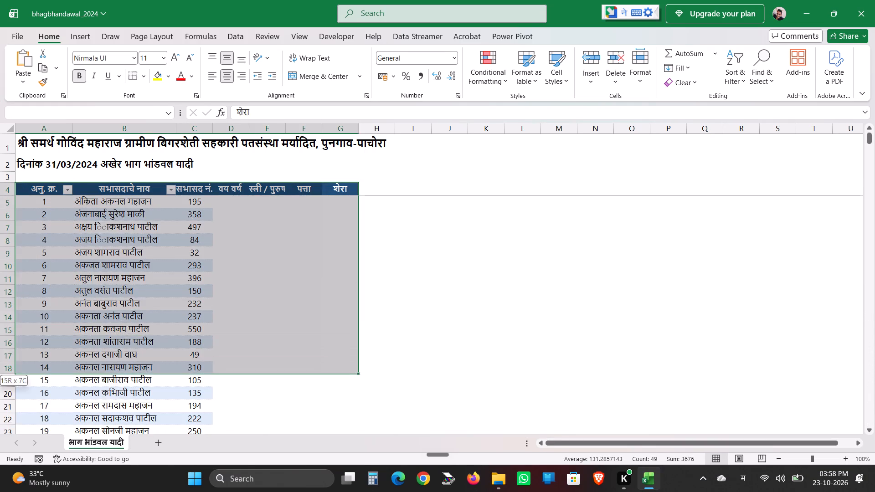
left_click_drag(33, 386, 40, 491)
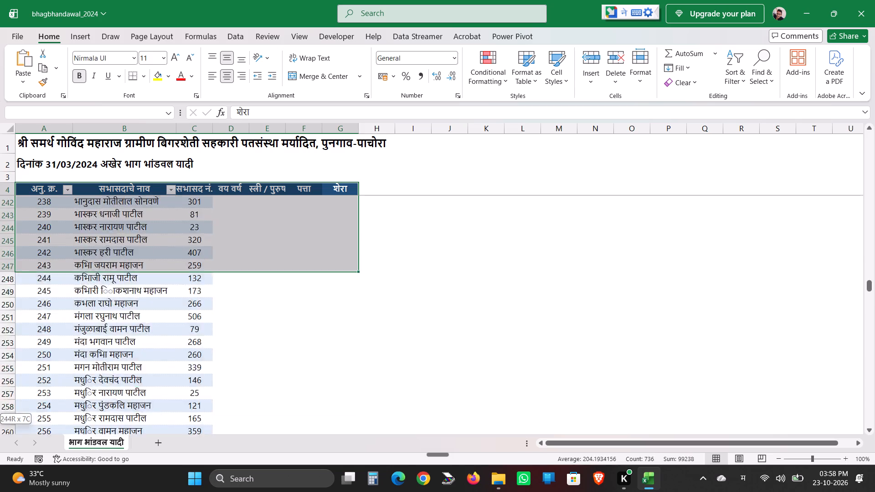
left_click_drag(40, 491, 41, 491)
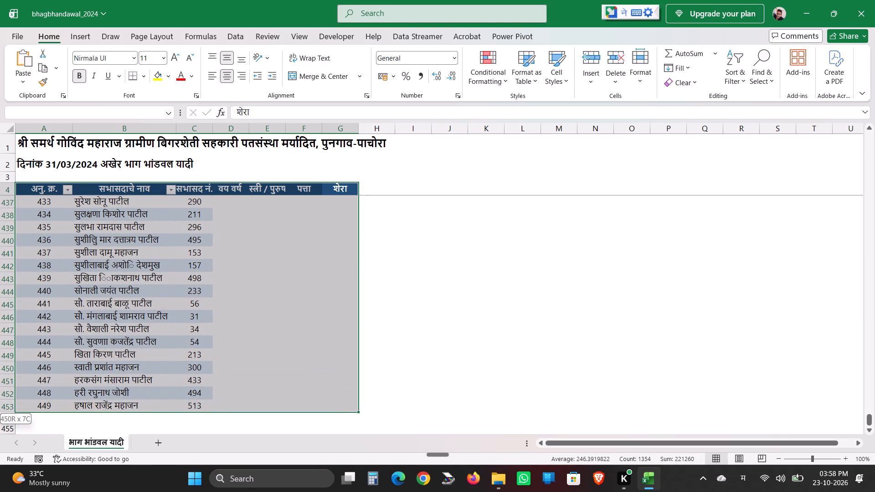
left_click_drag(41, 491, 52, 405)
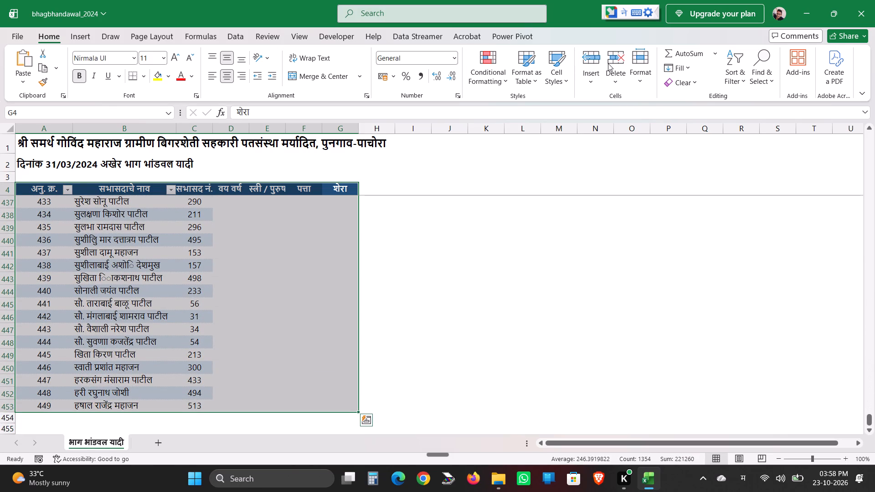
left_click(504, 84)
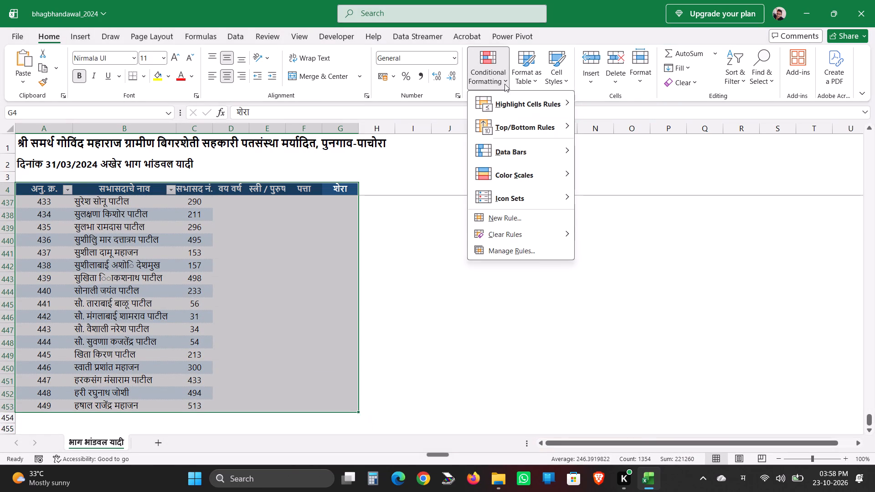
left_click(530, 81)
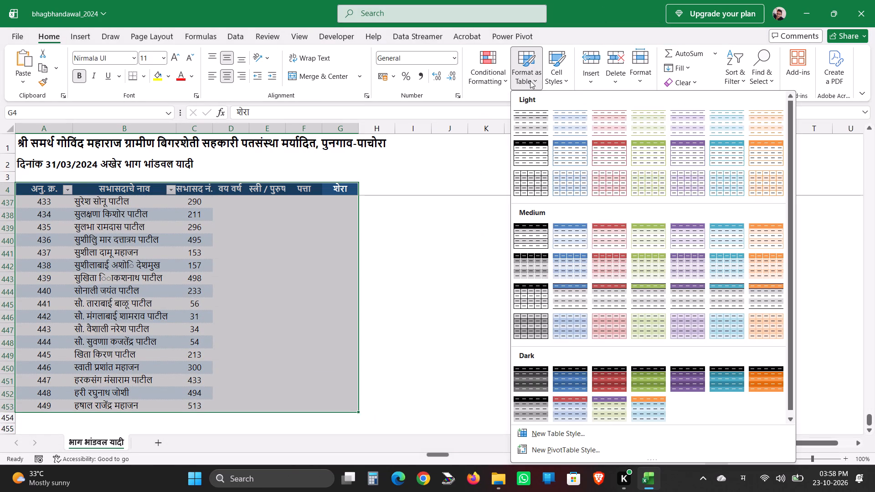
left_click(572, 225)
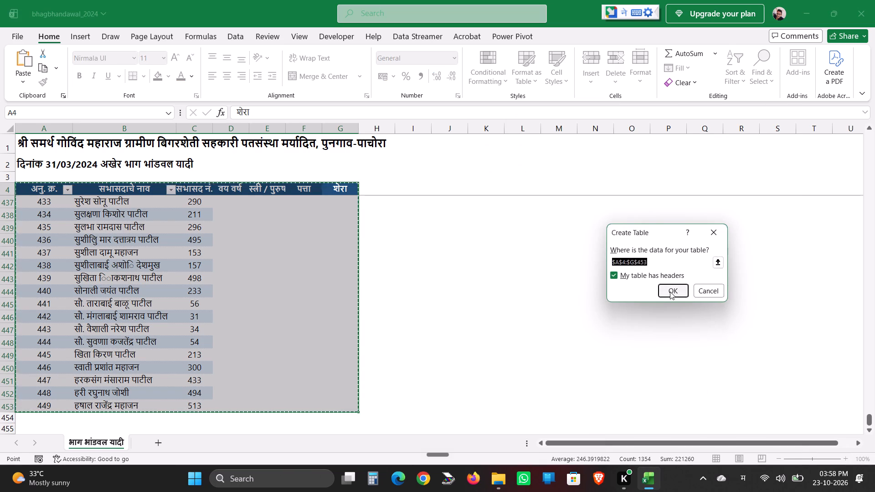
left_click(670, 292)
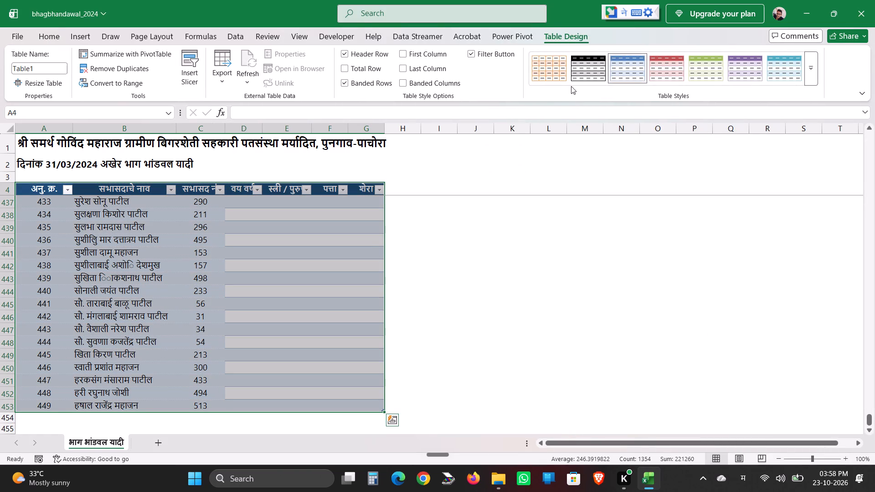
Change the member table's style to the blue Light style with a solid header and horizontal row lines.
left_click(815, 72)
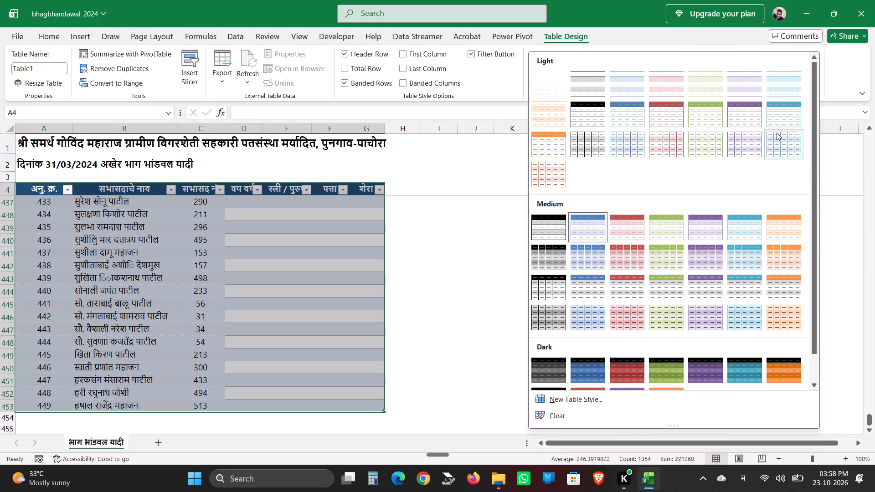
left_click(619, 110)
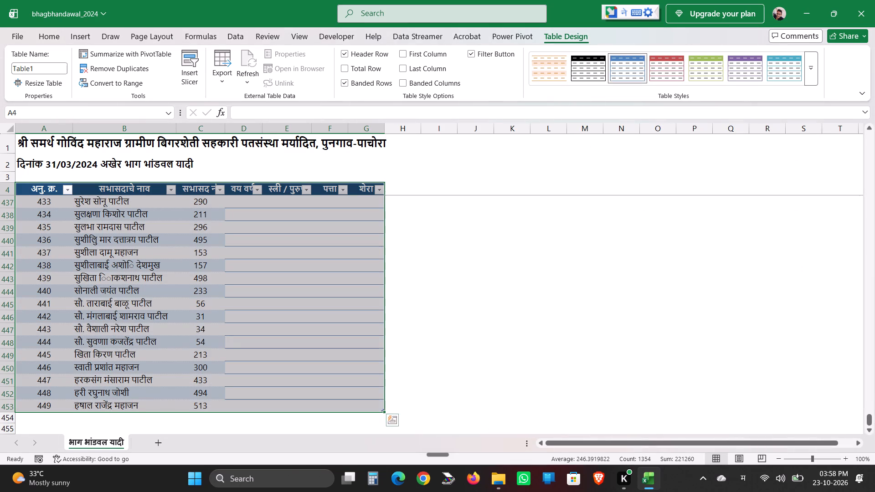
left_click(313, 306)
Select rows 1 to 4 and unfreeze the sheet's panes.
scroll(313, 306, "up", 20)
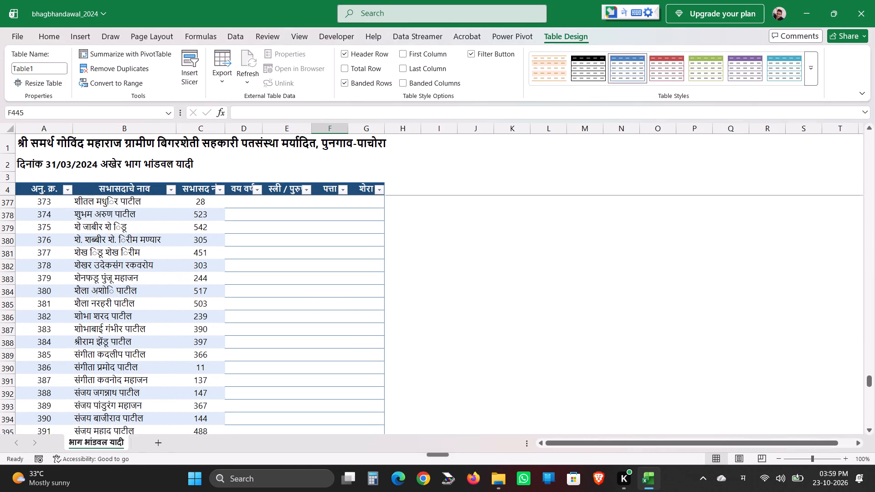
left_click_drag(869, 380, 862, 7)
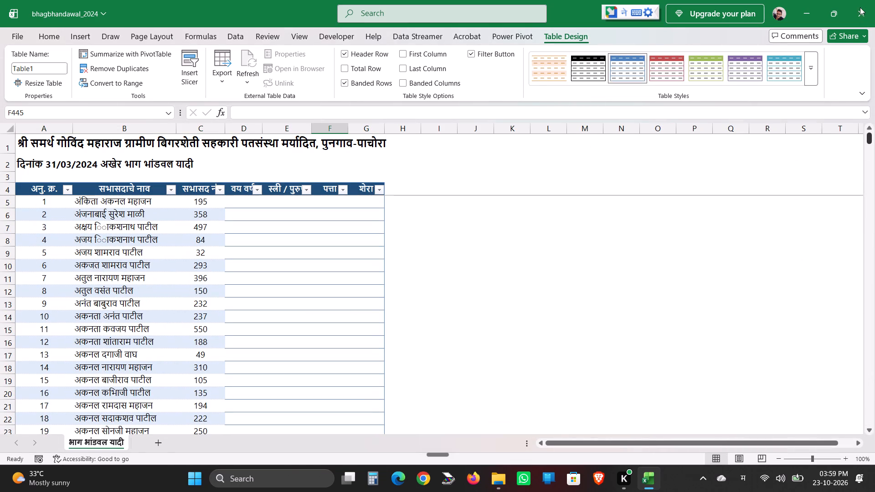
left_click_drag(9, 189, 7, 149)
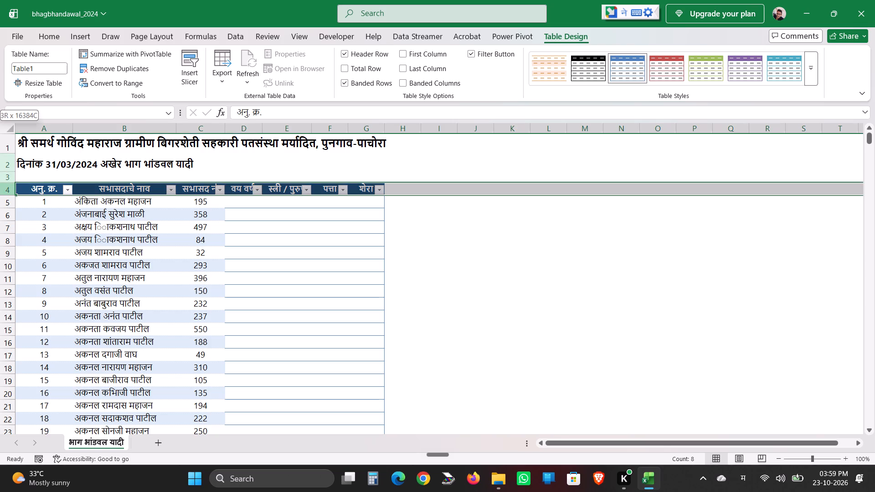
left_click_drag(7, 149, 7, 107)
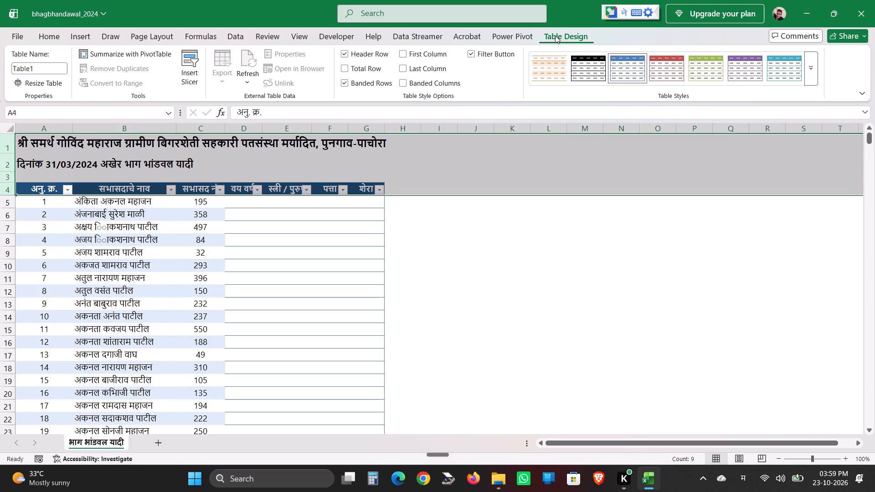
left_click(511, 34)
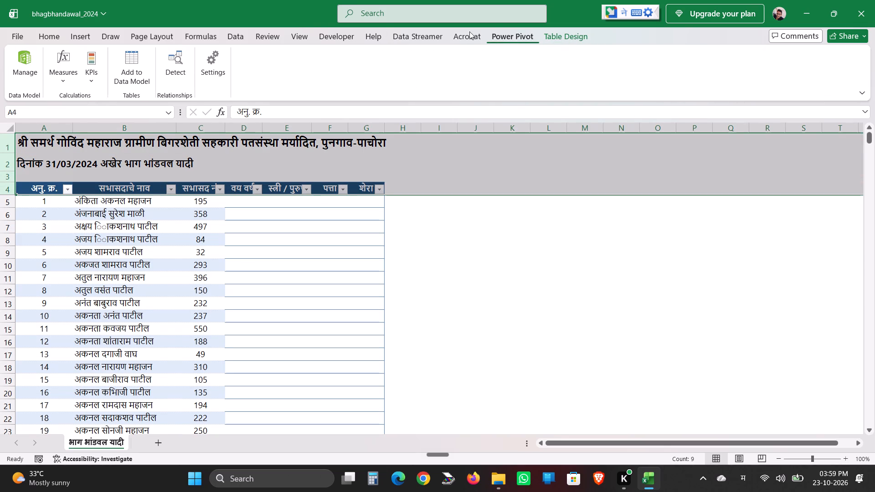
left_click(301, 36)
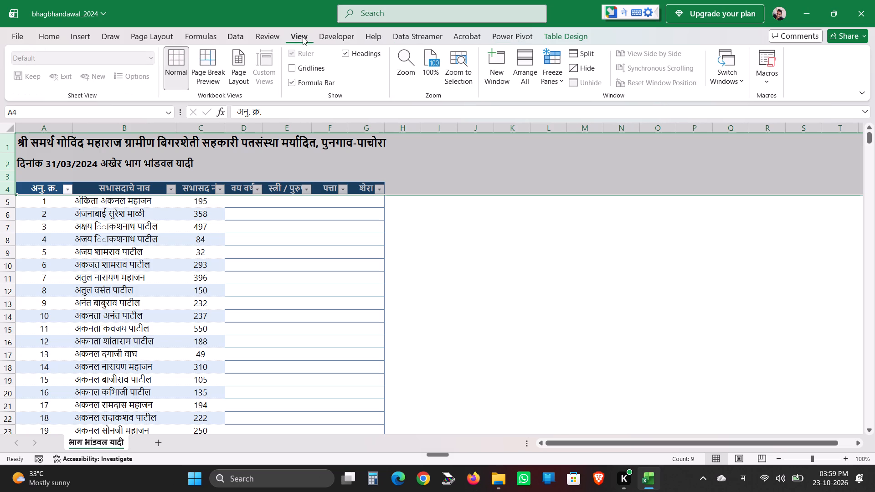
left_click(558, 79)
left_click(569, 104)
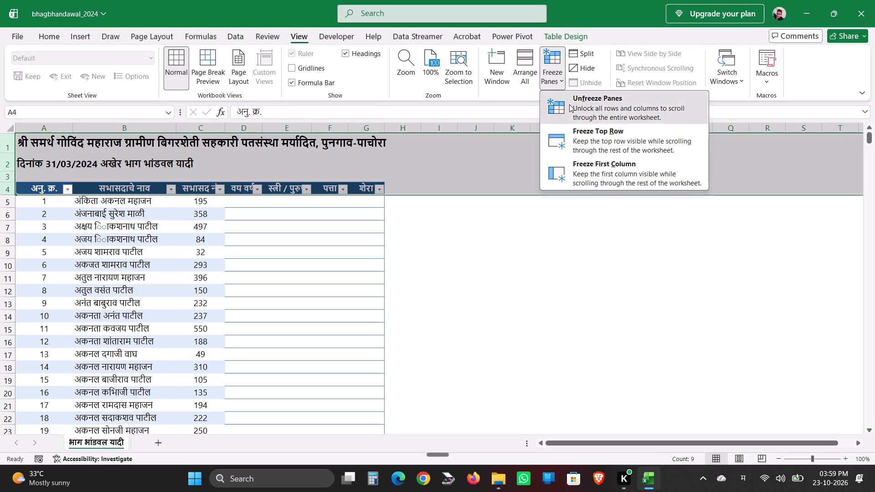
left_click(490, 254)
scroll(433, 250, "down", 5)
scroll(425, 249, "up", 12)
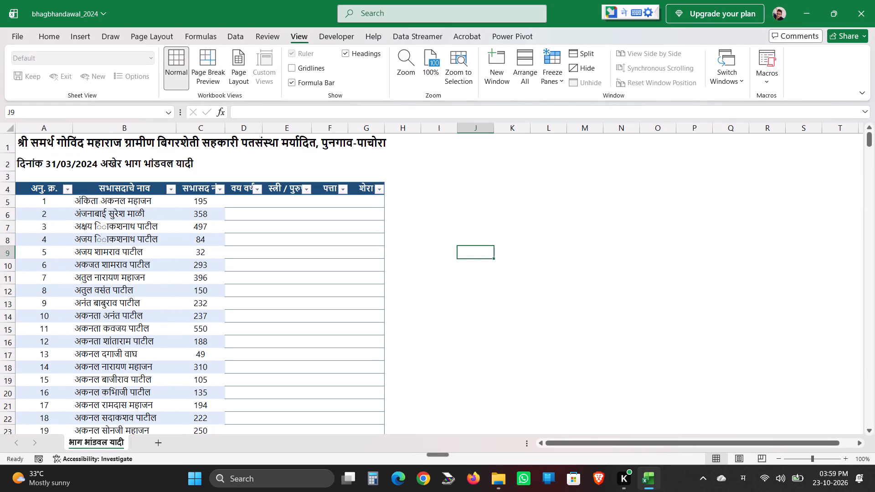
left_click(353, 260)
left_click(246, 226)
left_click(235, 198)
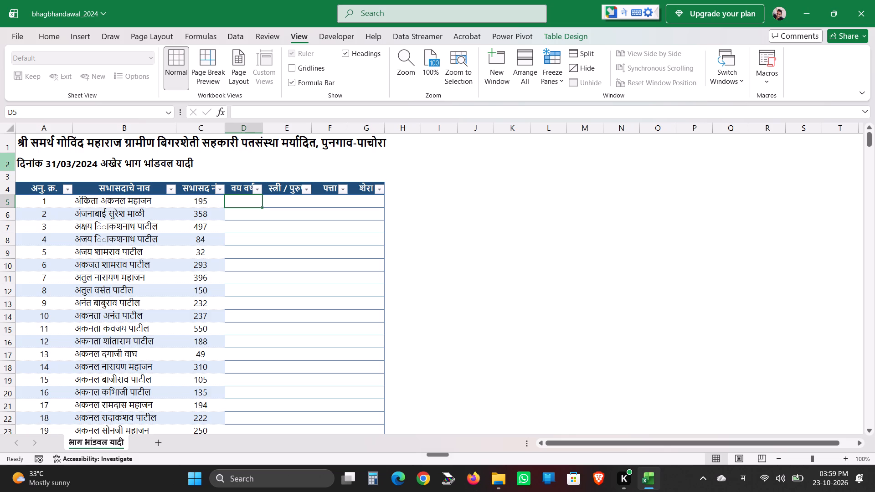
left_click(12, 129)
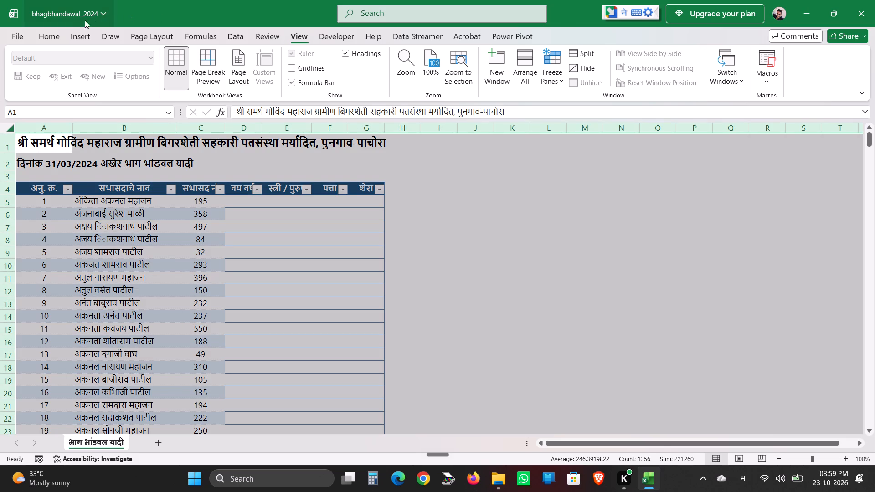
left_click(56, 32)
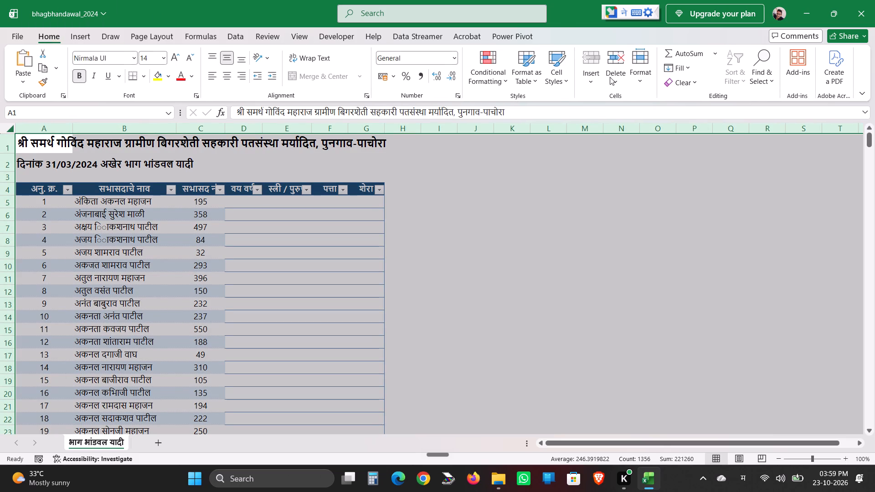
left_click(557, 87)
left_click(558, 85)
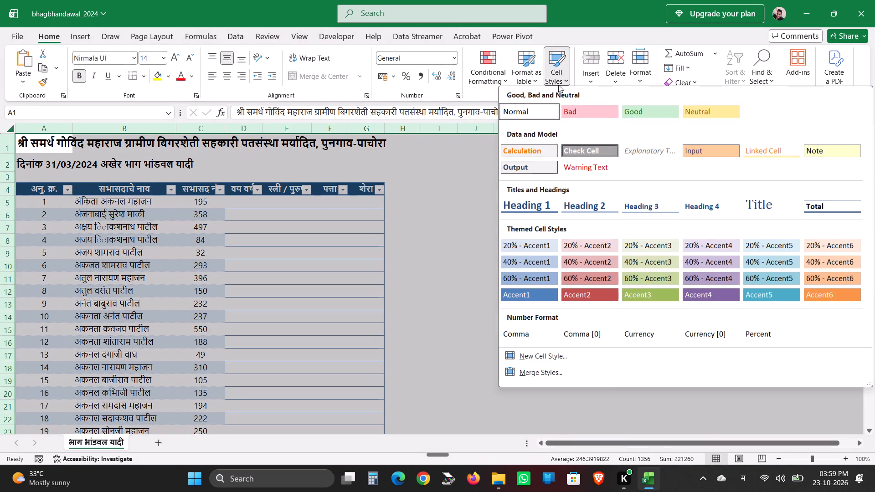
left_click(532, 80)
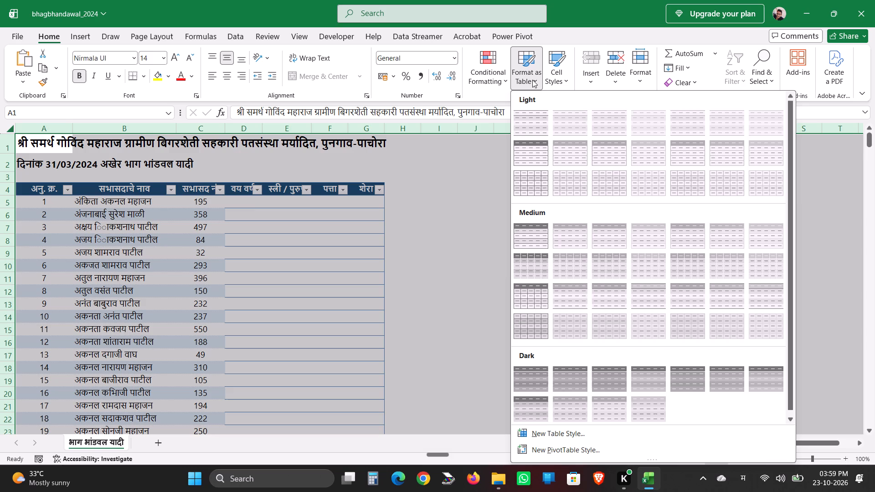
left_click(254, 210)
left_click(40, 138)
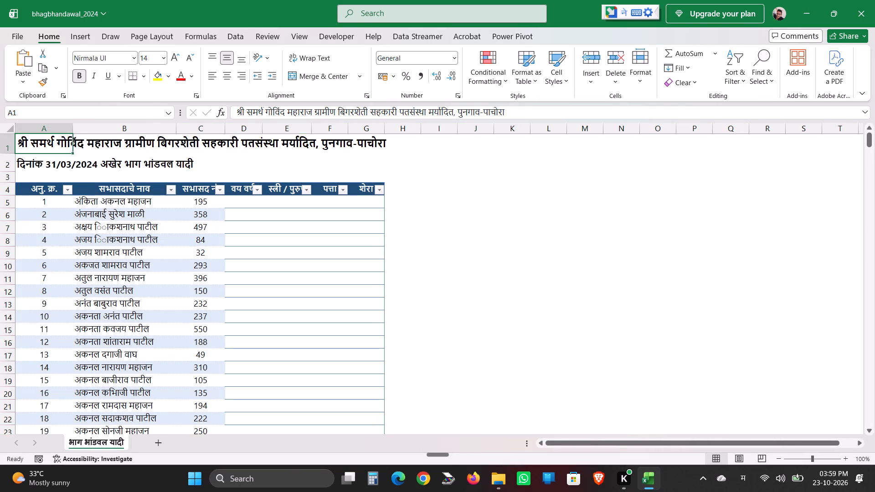
Select the member table's body from row 5 to row 453 and choose a blue Medium table style for it.
left_click_drag(40, 185, 352, 473)
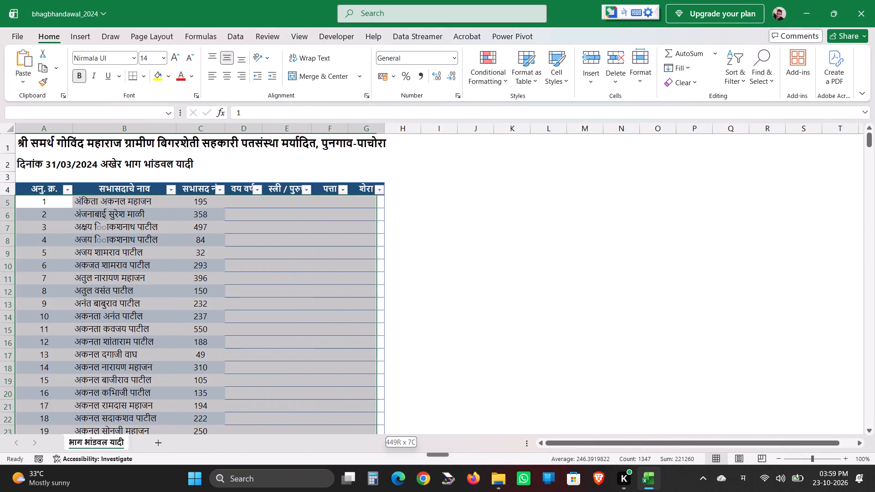
left_click_drag(352, 473, 360, 417)
scroll(158, 251, "down", 18)
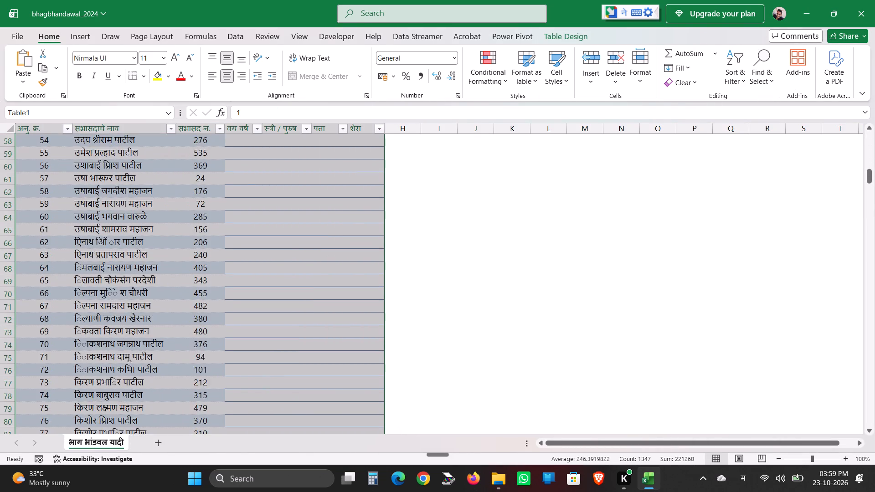
scroll(158, 251, "down", 20)
scroll(158, 251, "down", 20)
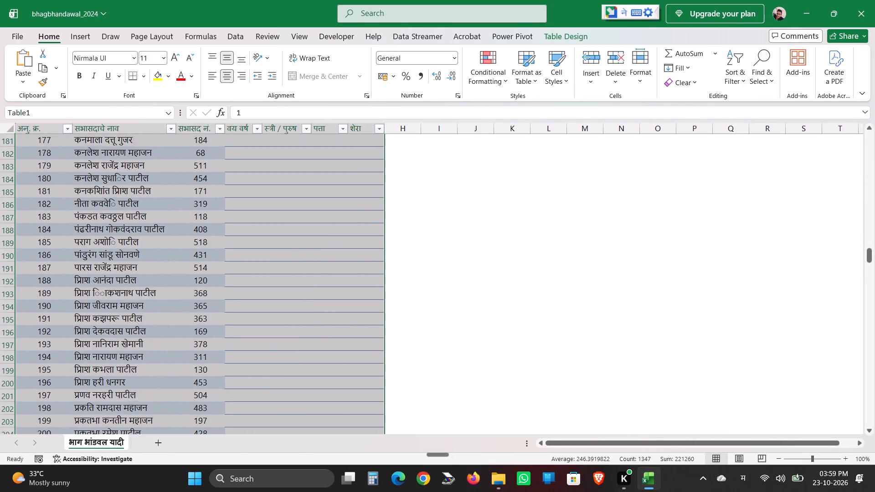
scroll(160, 256, "down", 20)
scroll(160, 256, "down", 20)
scroll(160, 256, "down", 3)
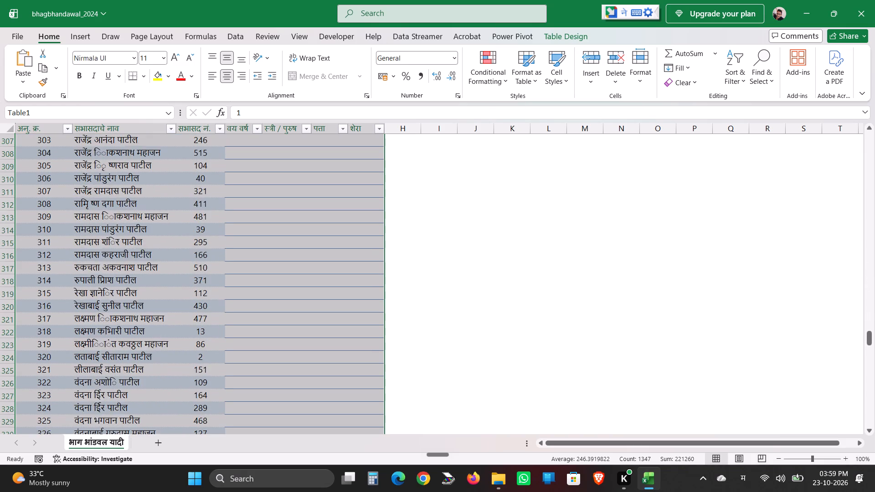
scroll(177, 239, "down", 20)
scroll(177, 239, "down", 20)
scroll(177, 239, "down", 3)
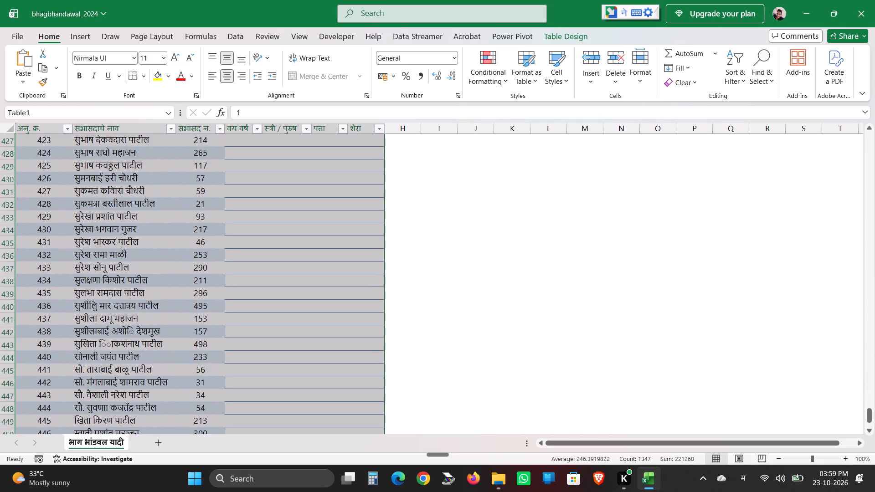
scroll(179, 238, "down", 18)
scroll(180, 237, "down", 20)
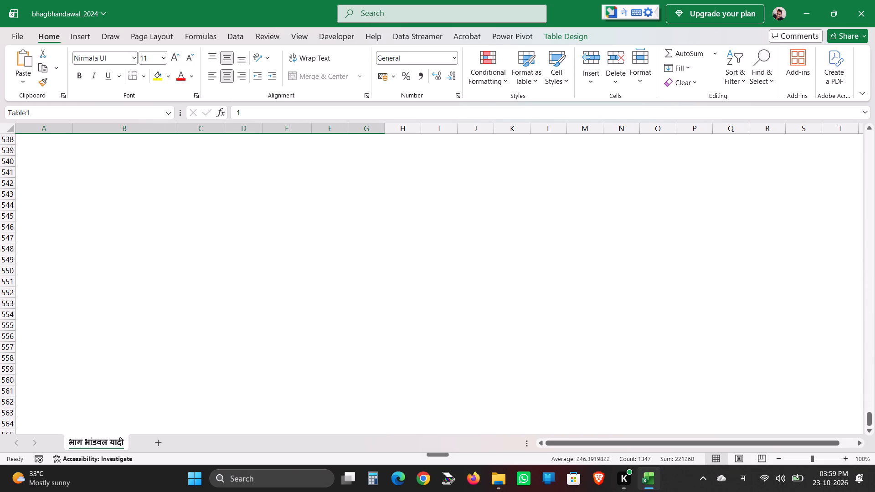
scroll(180, 237, "down", 18)
scroll(180, 237, "up", 13)
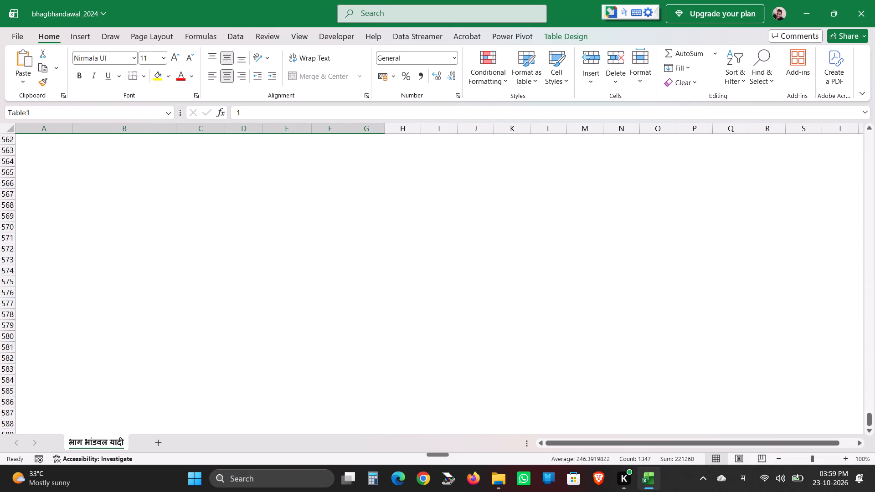
scroll(180, 236, "up", 19)
scroll(180, 236, "up", 16)
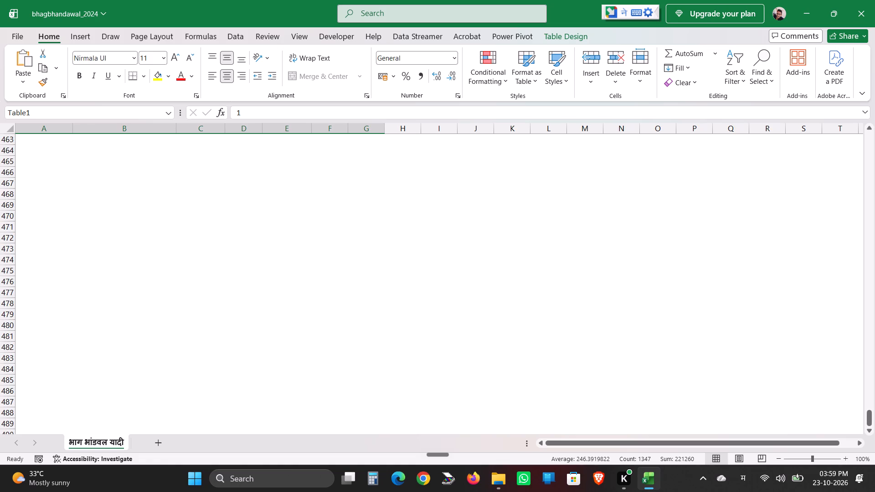
scroll(180, 236, "up", 5)
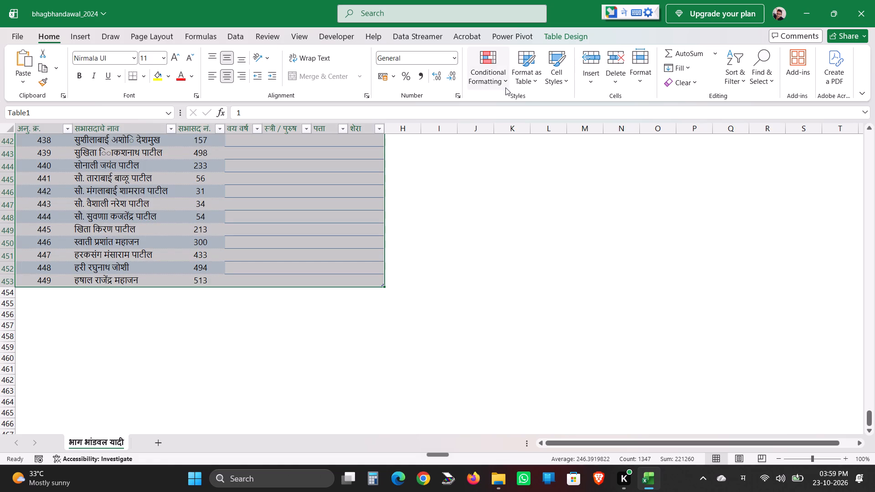
left_click(530, 87)
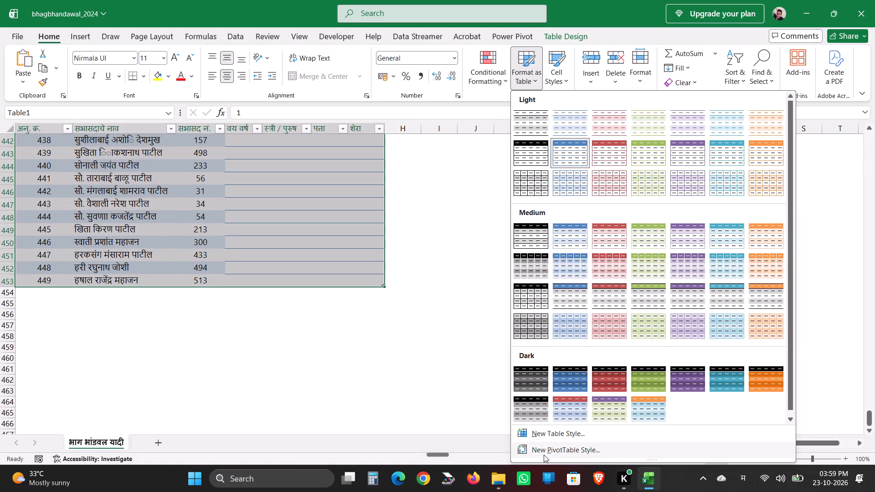
left_click(576, 267)
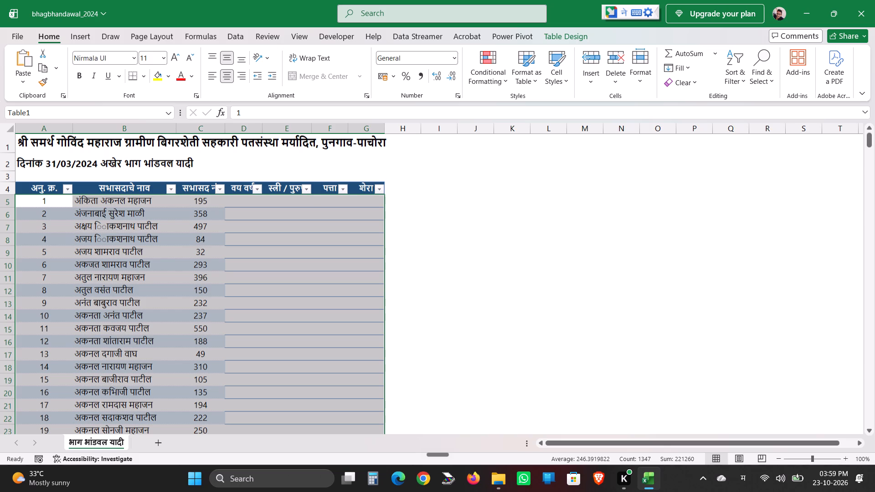
Copy the whole member table including its header row, A4:G453.
double_click(319, 248)
left_click(293, 213)
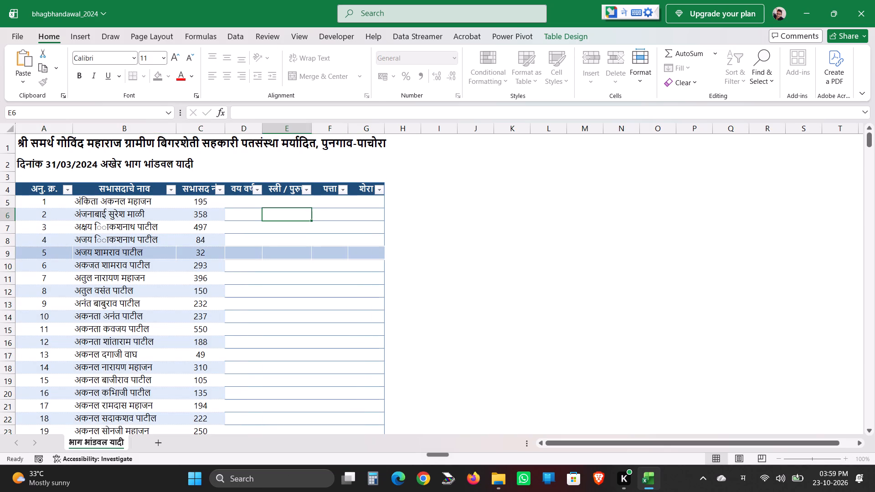
left_click_drag(41, 190, 41, 190)
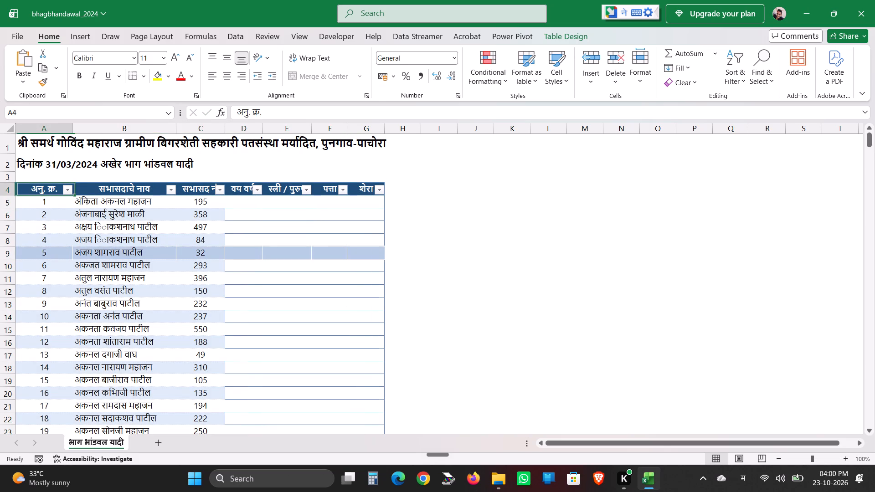
left_click_drag(41, 190, 355, 463)
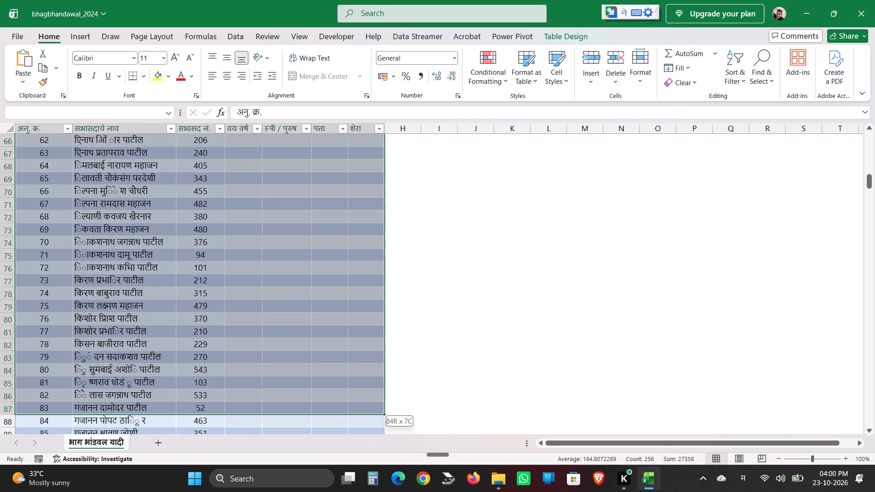
left_click_drag(355, 463, 354, 460)
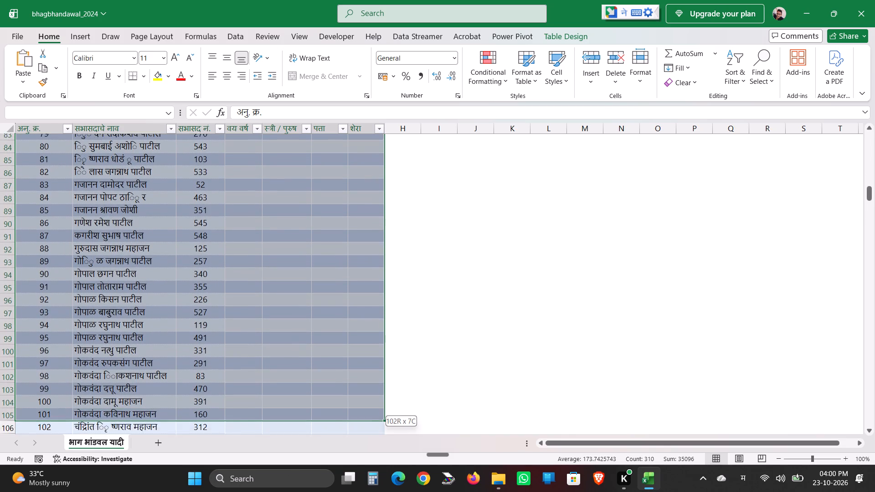
left_click_drag(354, 460, 358, 469)
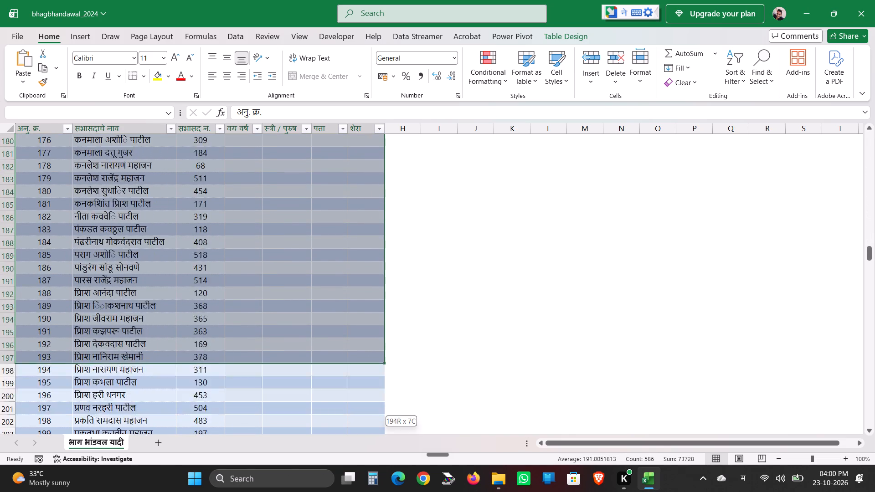
left_click_drag(358, 469, 354, 480)
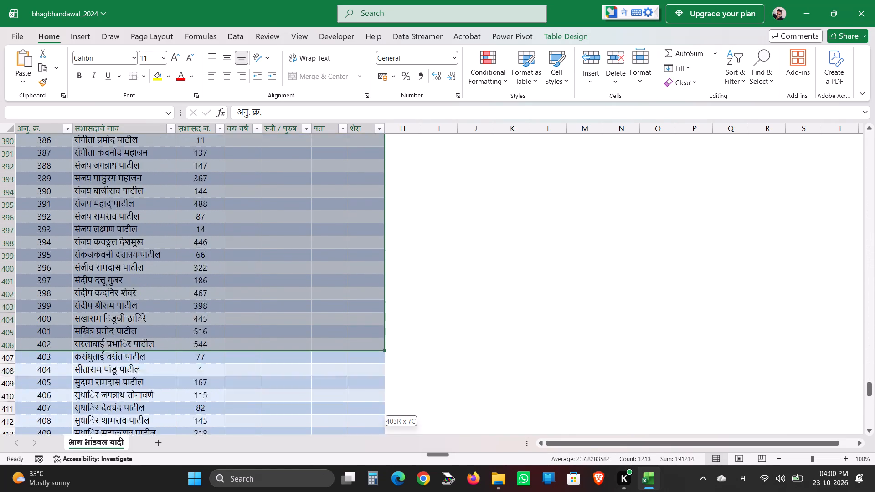
left_click_drag(354, 480, 354, 477)
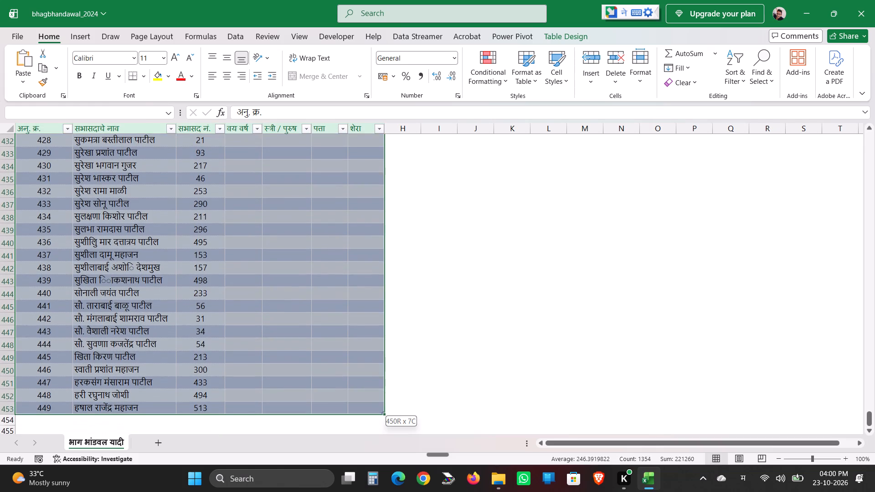
left_click_drag(354, 477, 366, 391)
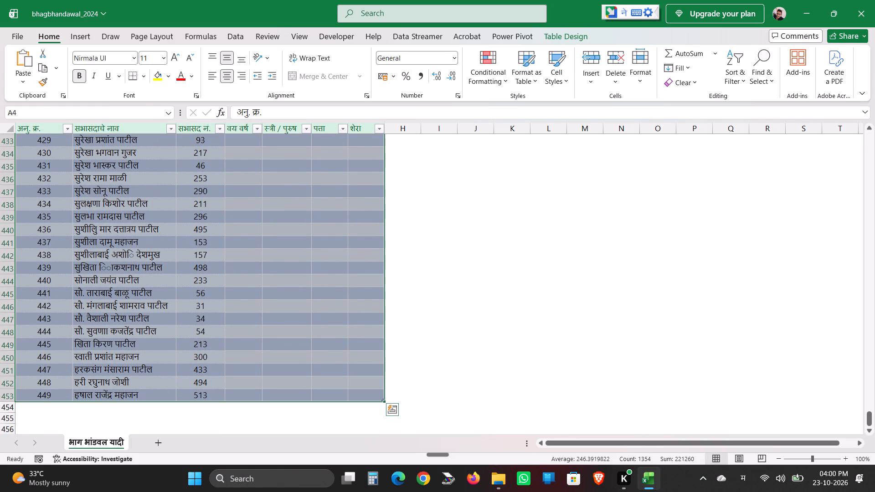
key("ctrl+c")
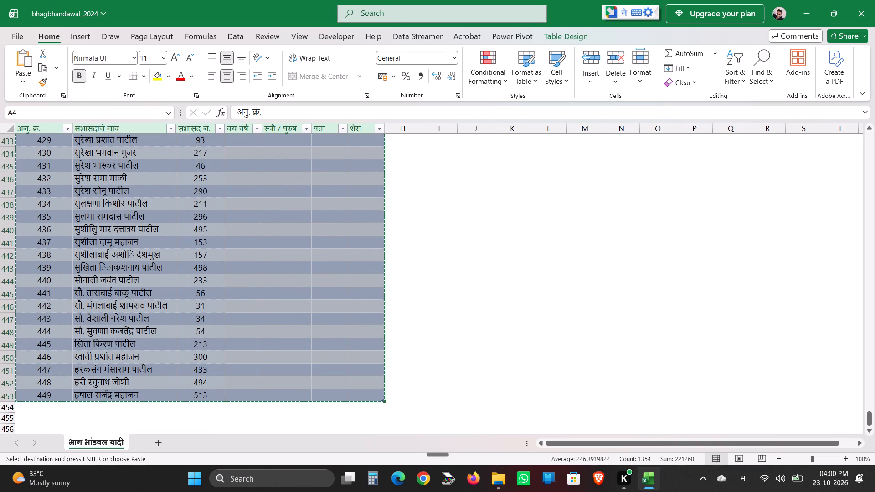
Add a new sheet and paste the copied member list there as values only, starting at A1.
left_click(159, 446)
right_click(45, 143)
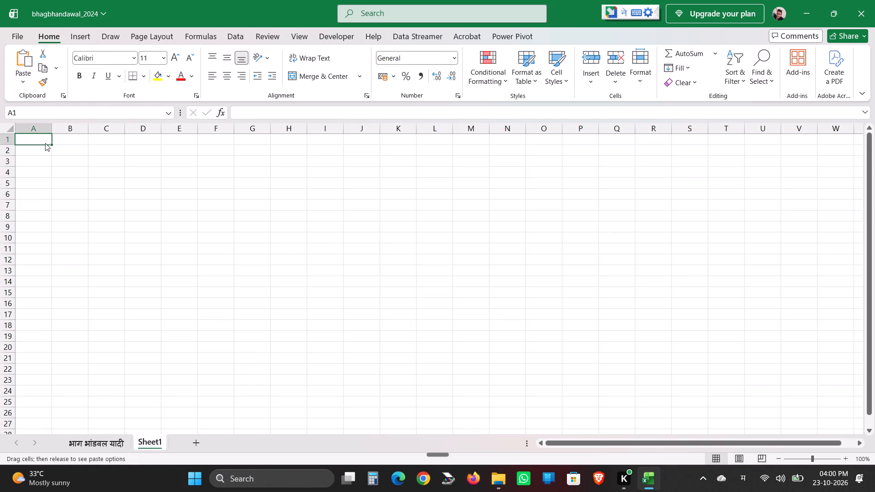
right_click(44, 137)
left_click(89, 195)
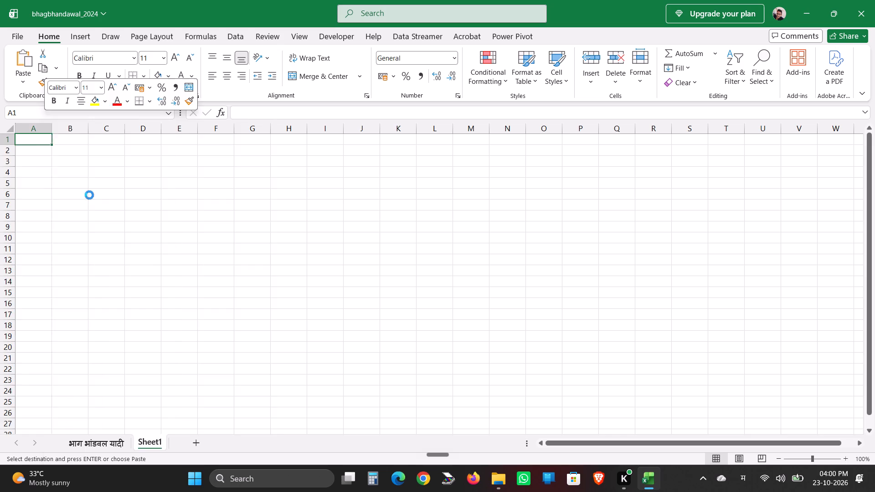
left_click(109, 196)
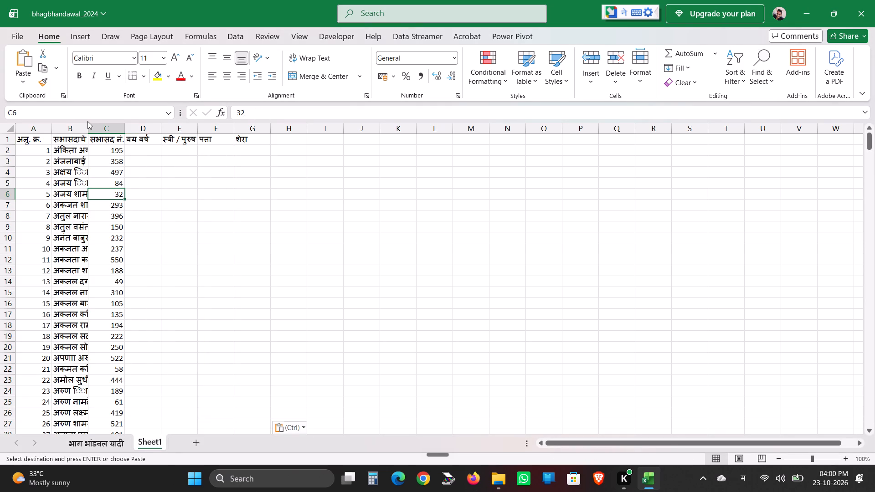
AutoFit the सभासदाचे नाव column so the full member names fit.
double_click(89, 130)
left_click(111, 173)
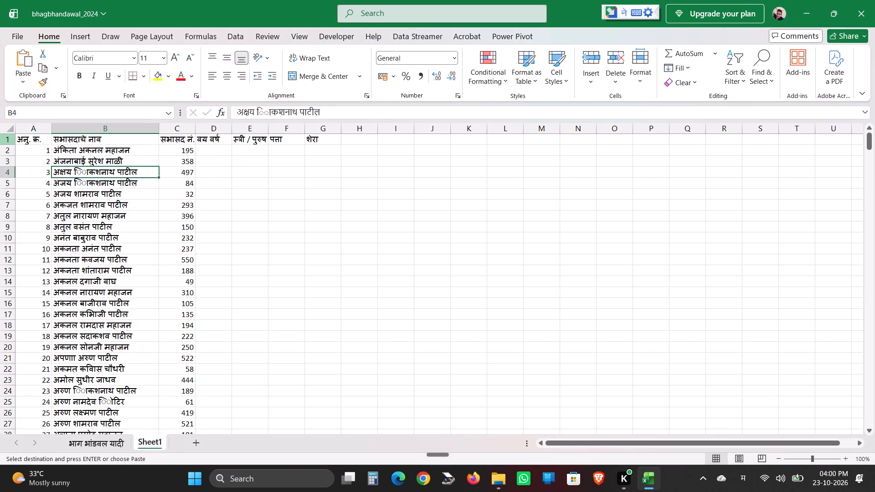
Insert four blank rows above the header row of the pasted list.
left_click(10, 136)
triple_click(594, 57)
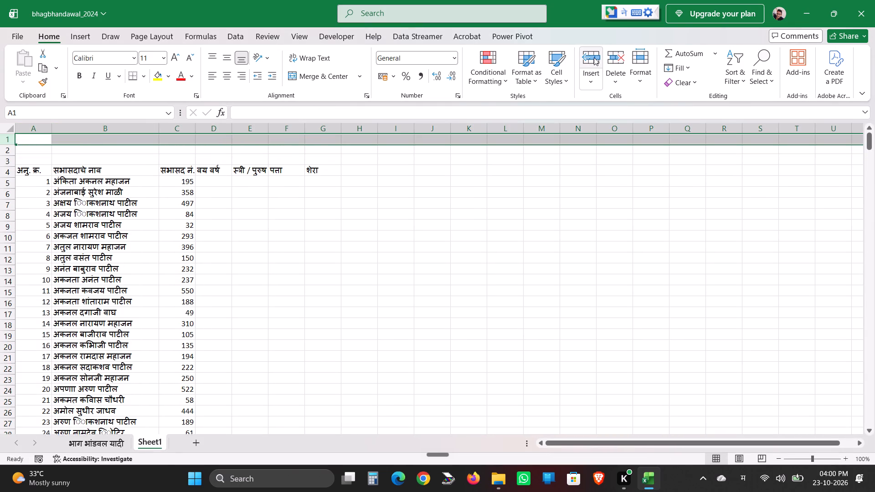
left_click(594, 57)
left_click(334, 243)
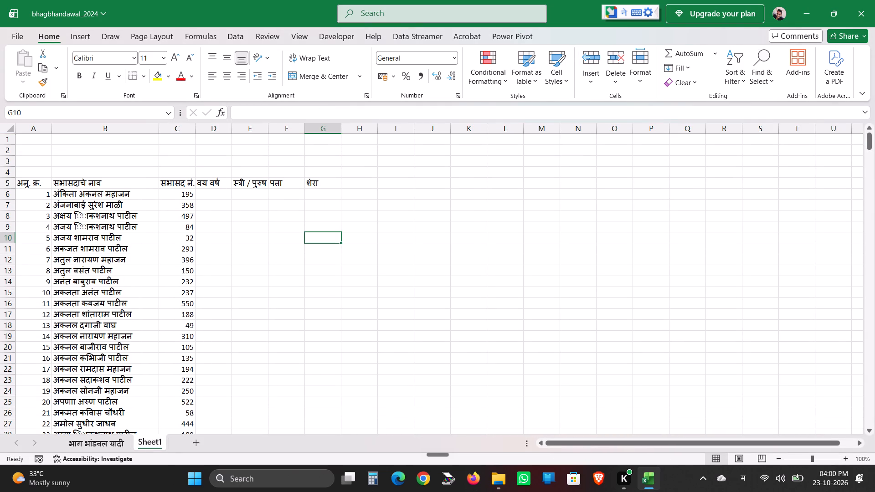
Centre columns A and C to F both vertically and horizontally, leaving the member name column as it is.
left_click_drag(22, 179, 282, 257)
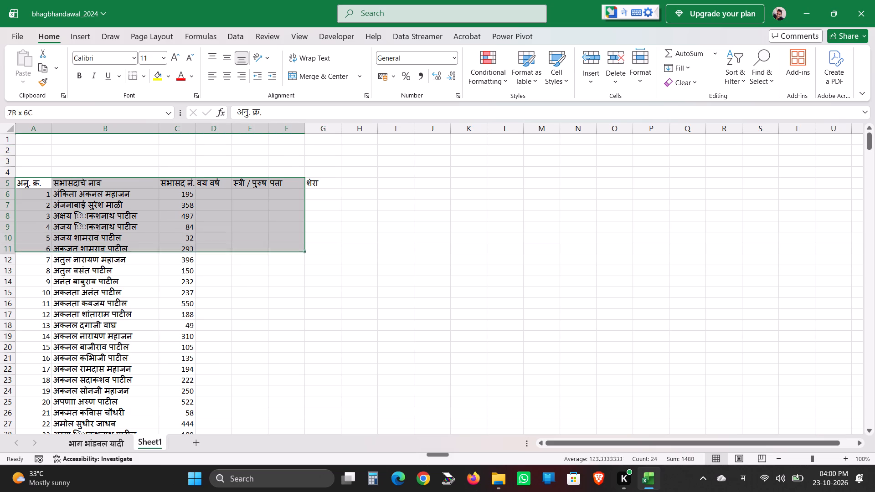
left_click_drag(282, 257, 281, 280)
left_click(30, 126)
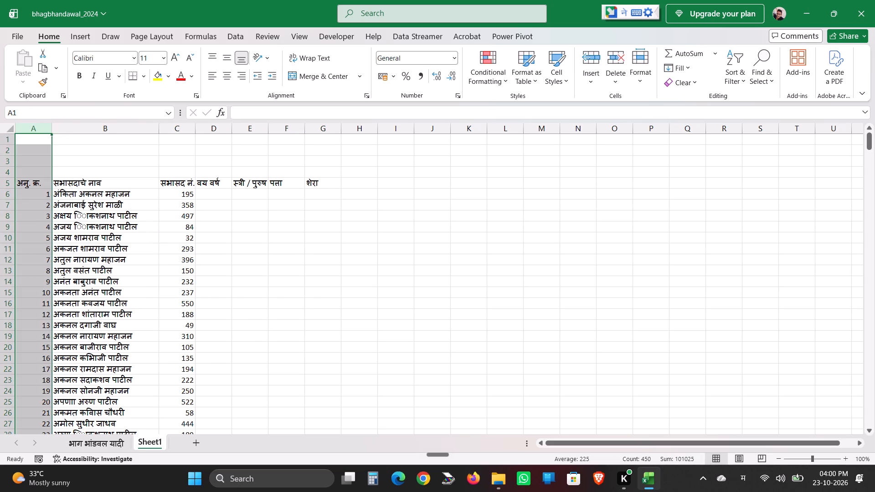
left_click(190, 131, "ctrl")
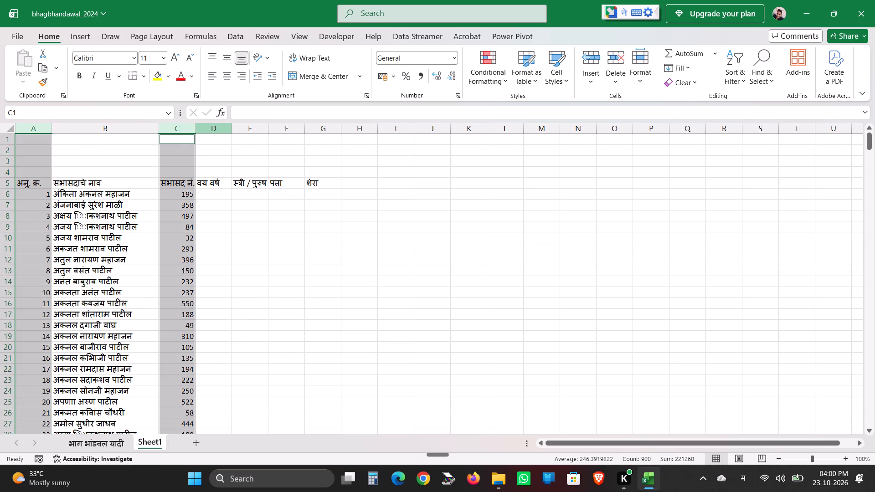
left_click(215, 131, "ctrl")
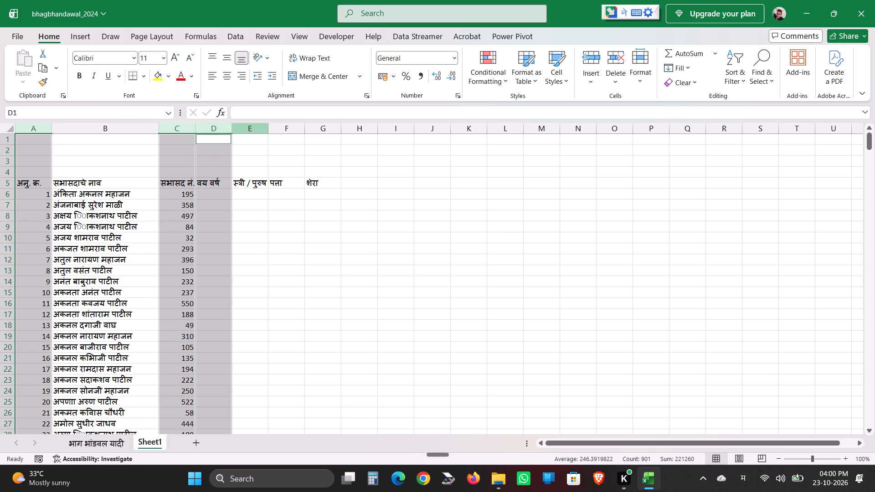
left_click(255, 123, "ctrl")
left_click(287, 124, "ctrl")
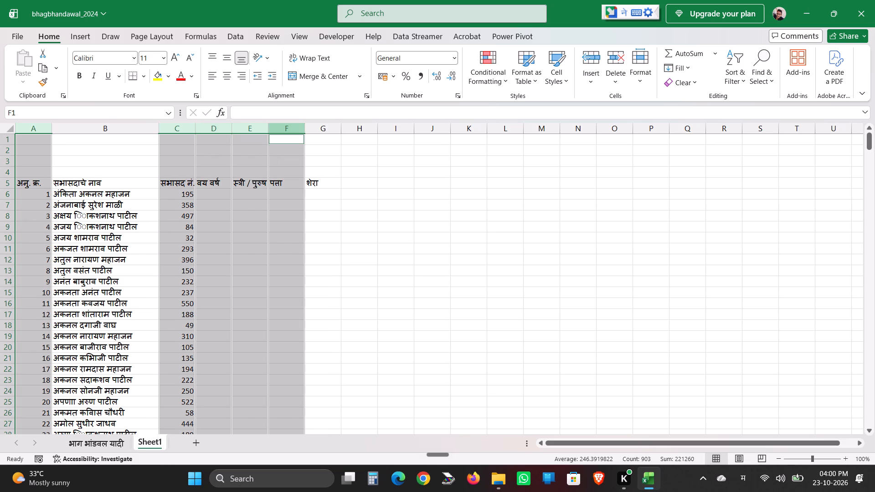
left_click(225, 63)
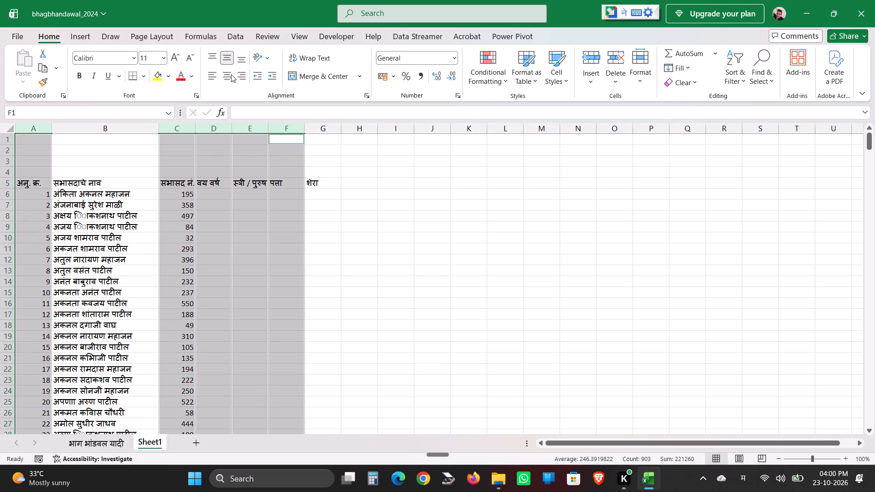
left_click(231, 74)
Select all cells of the new sheet.
left_click(9, 126)
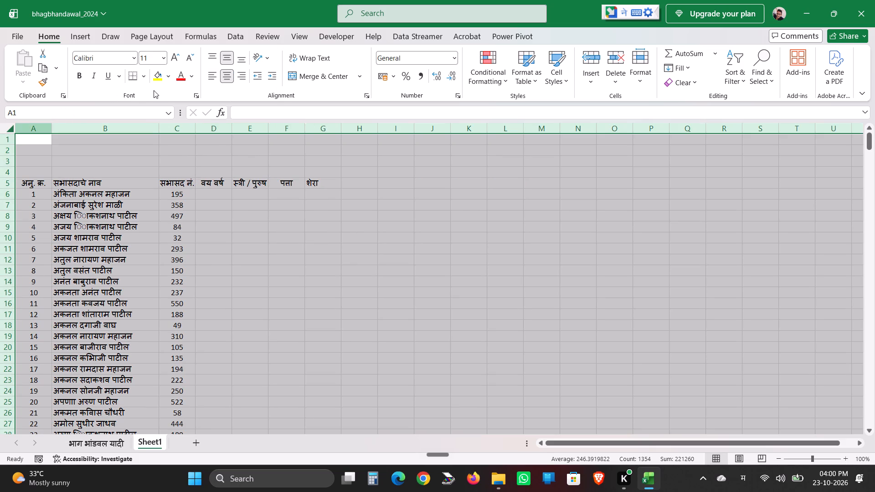
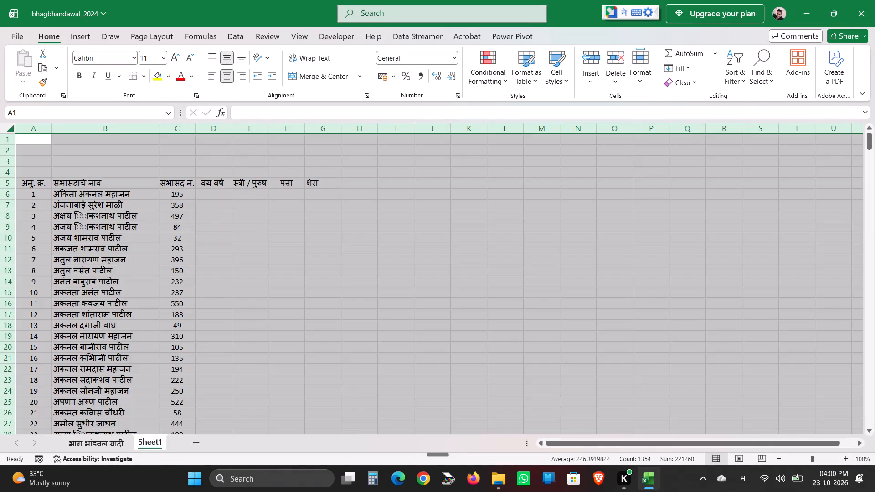
Set the font of the header row and member list, cells A5 to H453, to Kokila.
left_click(120, 233)
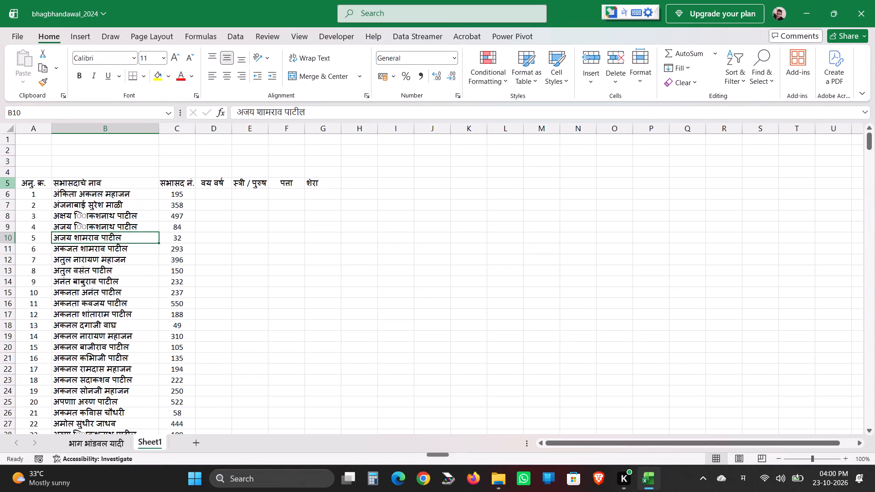
left_click(7, 182)
left_click(23, 183)
left_click_drag(24, 183, 252, 328)
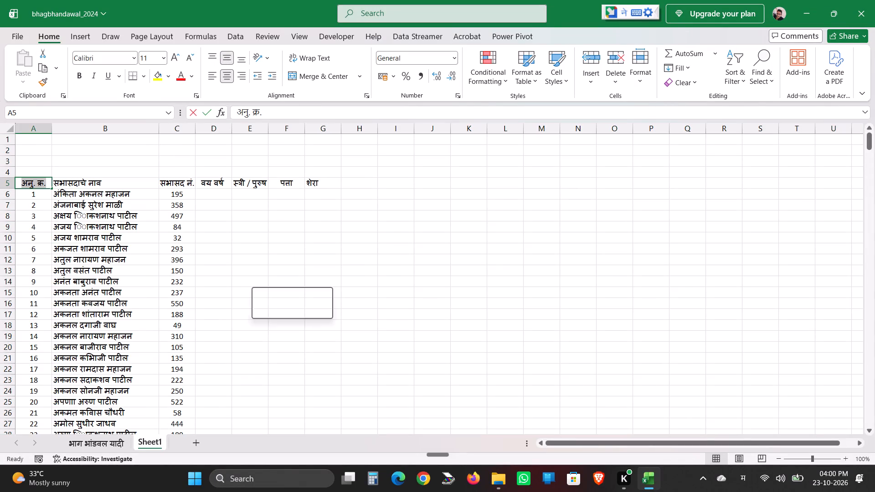
left_click(252, 328)
left_click_drag(36, 185, 331, 357)
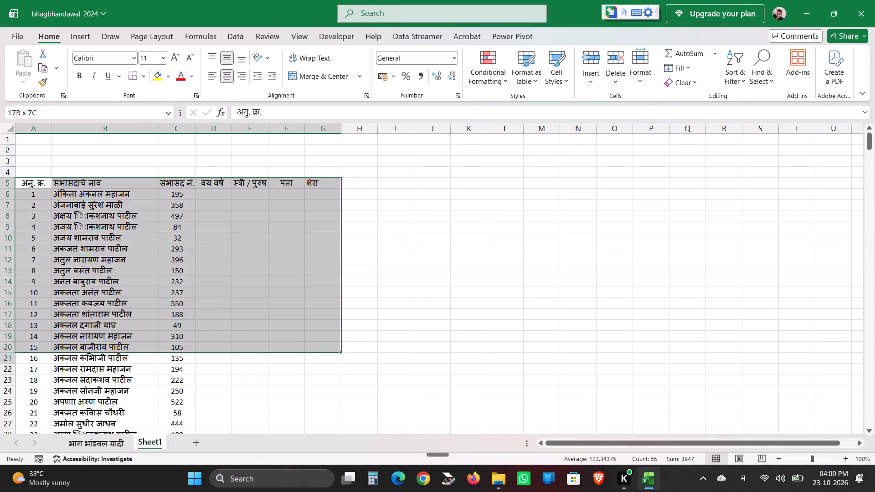
left_click_drag(331, 357, 348, 491)
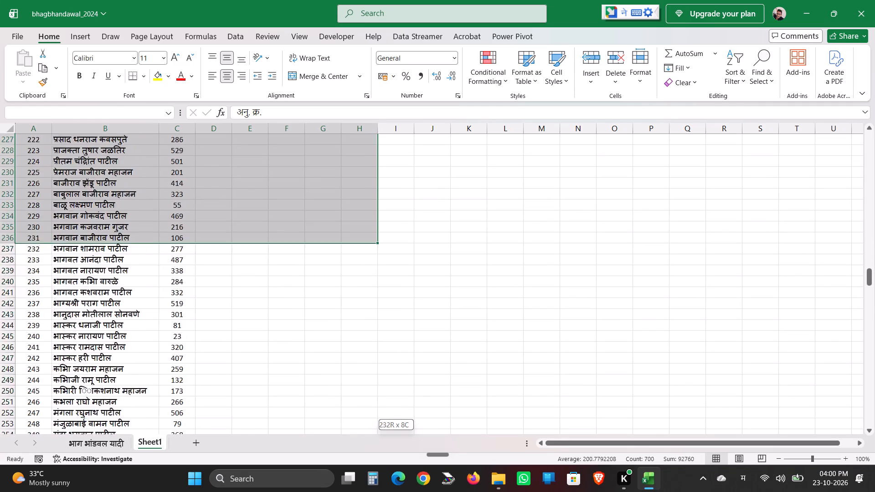
left_click_drag(348, 491, 335, 423)
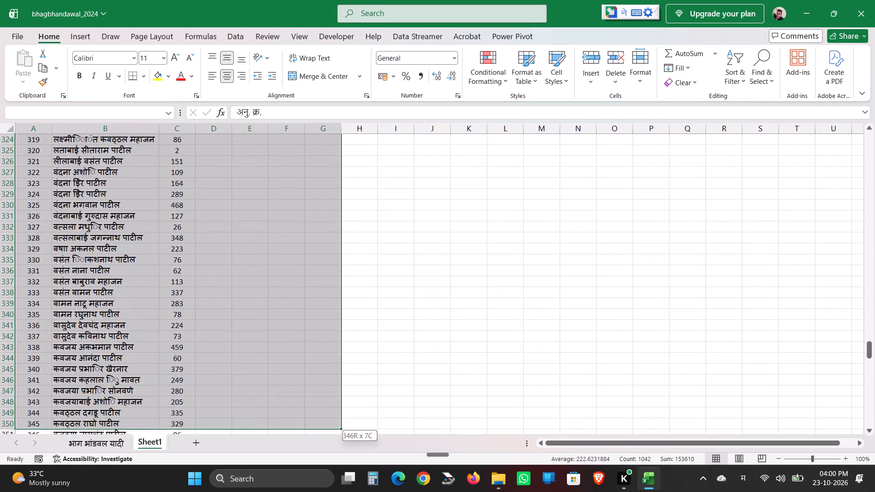
left_click_drag(335, 423, 332, 467)
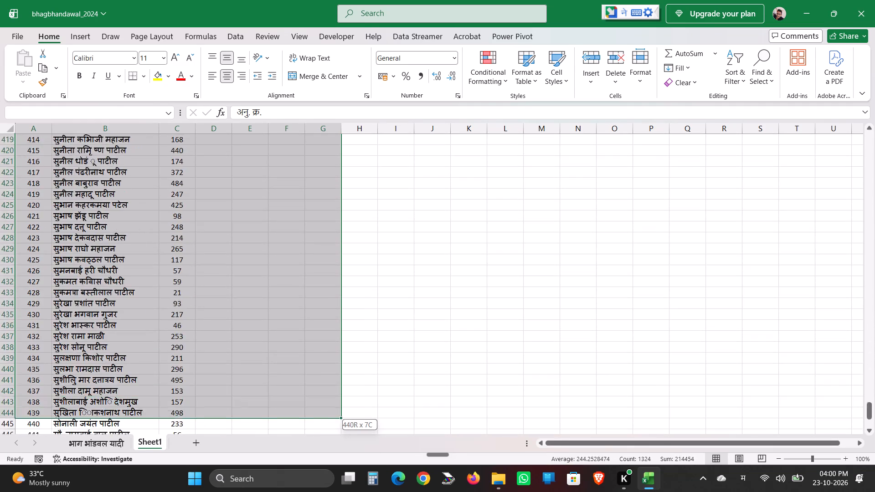
left_click_drag(332, 467, 322, 404)
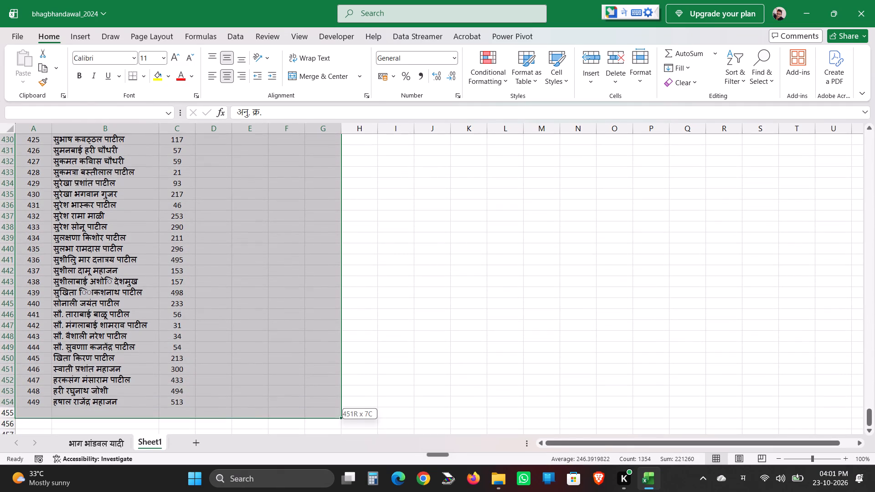
left_click_drag(322, 404, 351, 396)
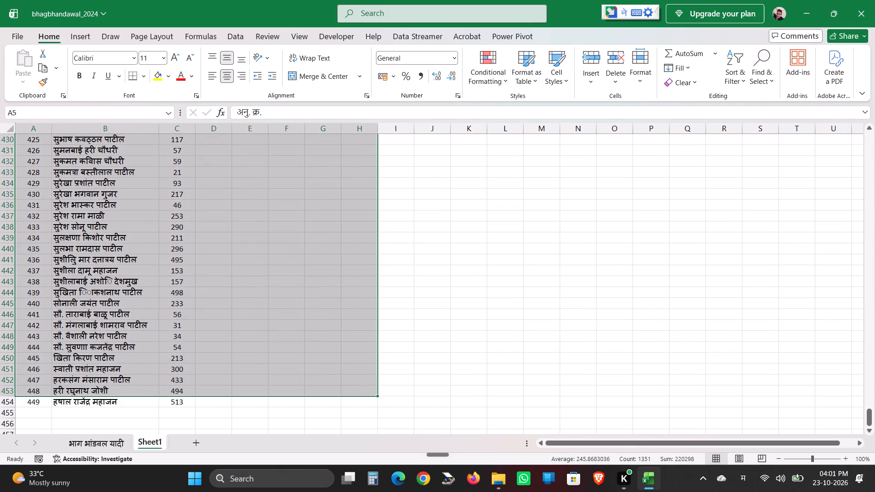
left_click(135, 56)
scroll(144, 198, "down", 4)
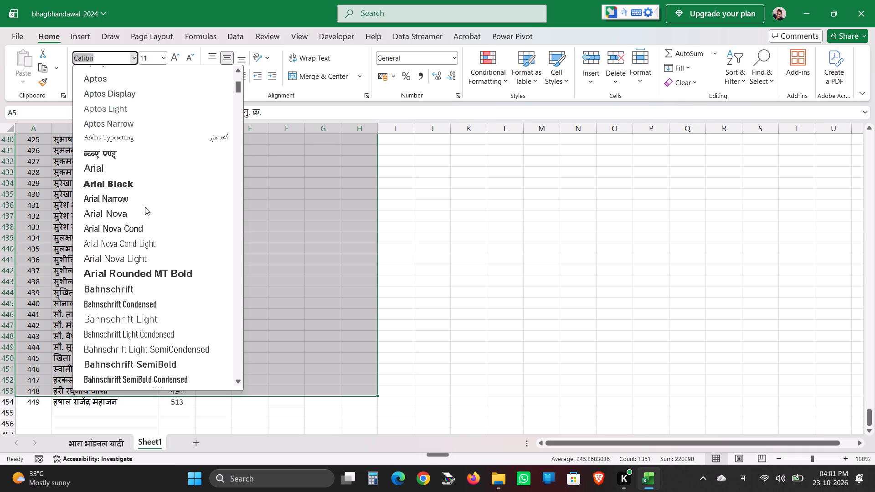
scroll(145, 207, "down", 19)
scroll(147, 217, "down", 13)
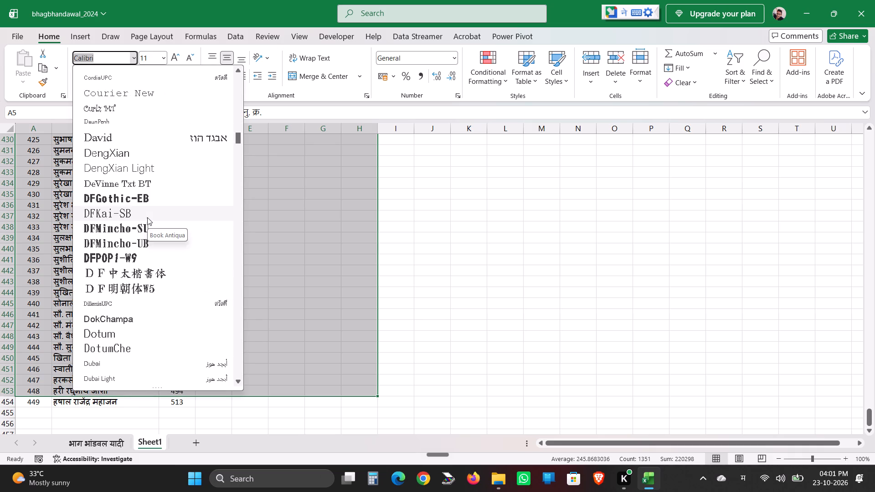
scroll(147, 217, "down", 19)
scroll(147, 218, "down", 12)
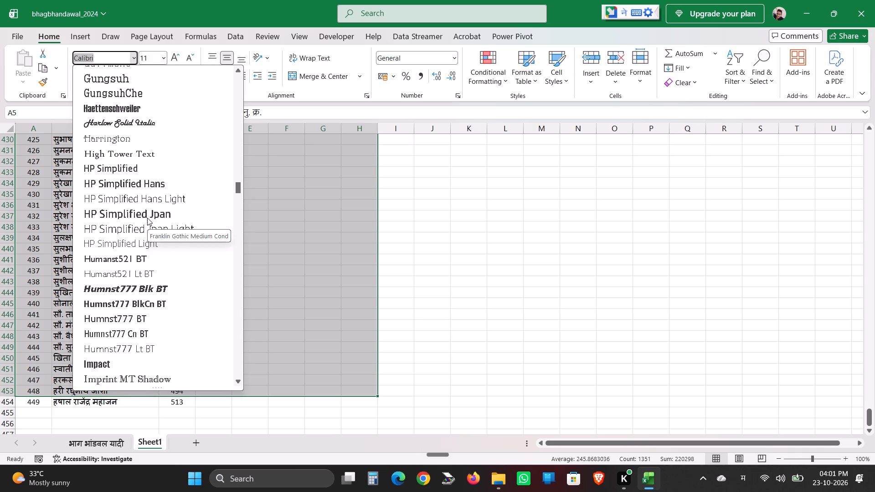
scroll(147, 218, "down", 12)
scroll(139, 213, "up", 4)
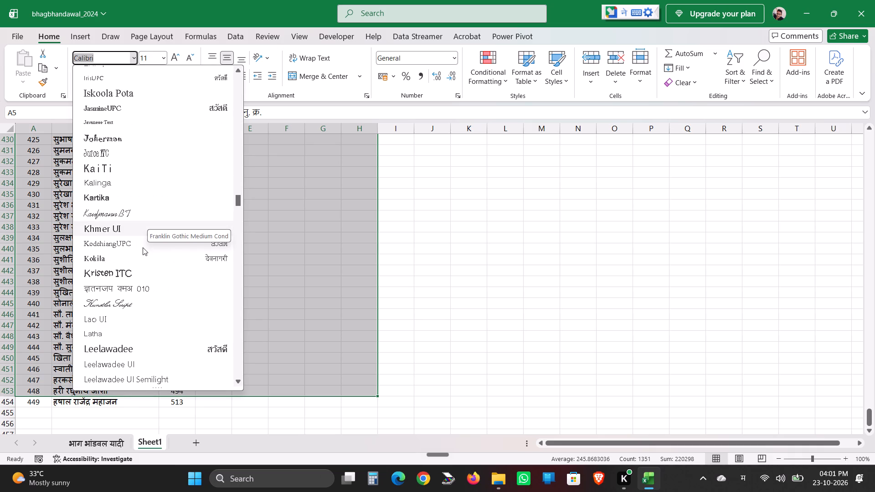
left_click(141, 254)
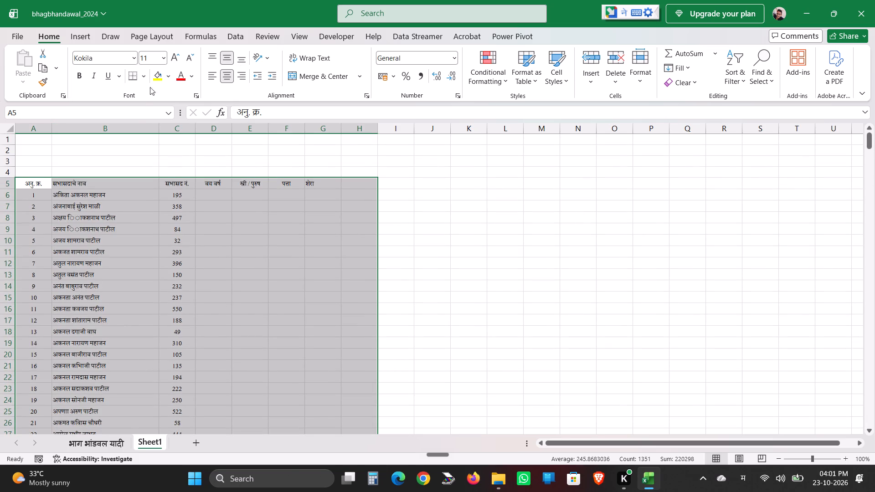
Enlarge the text of the header row and member list to size 14.
double_click(171, 54)
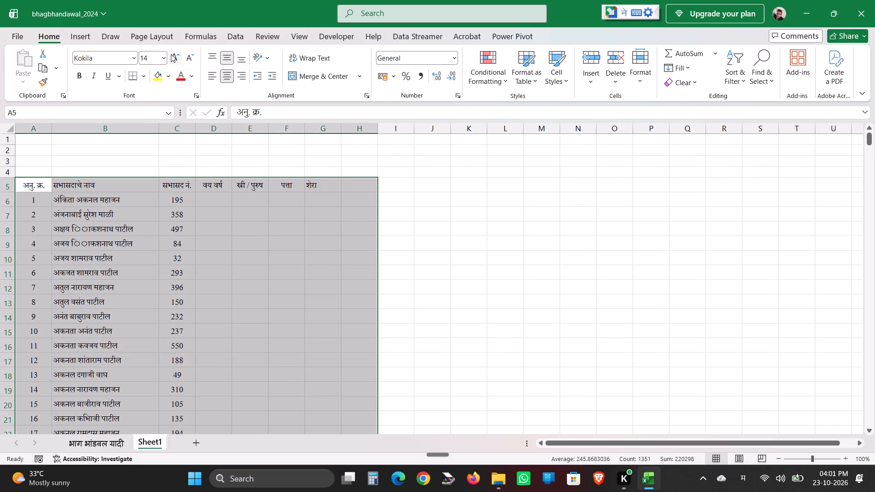
left_click(69, 242)
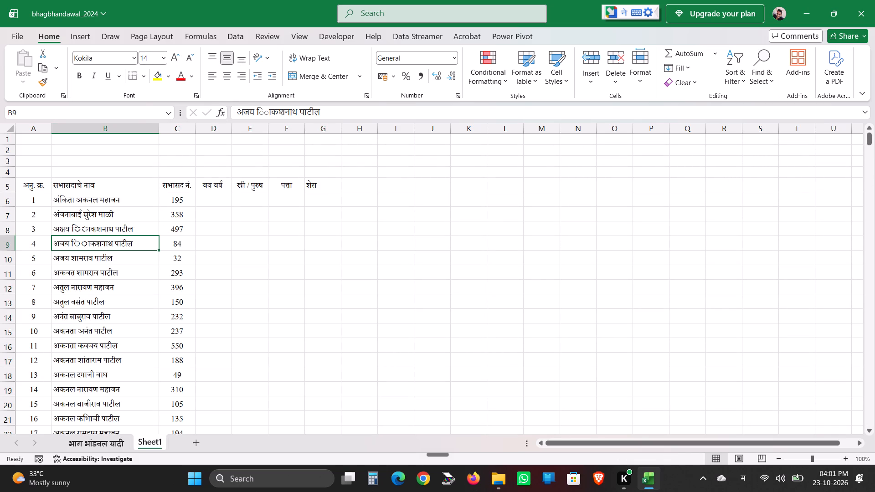
left_click(174, 200)
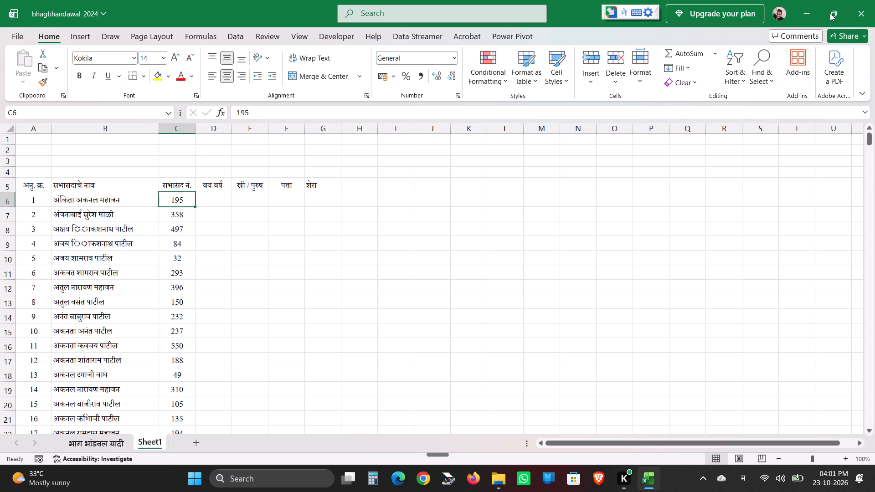
type("195")
key("Return")
key("Return")
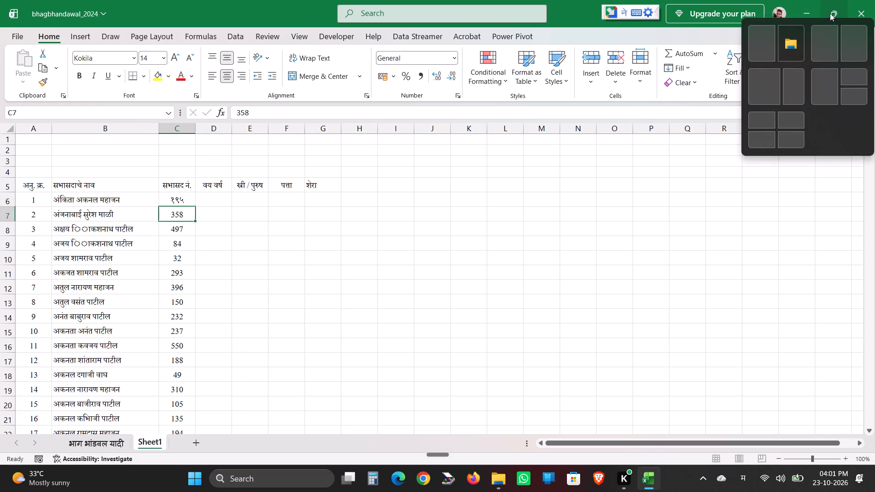
Copy the Devanagari-digit formatting of C6 onto all the member rows, cells A6 to H454.
left_click(188, 197)
left_click(43, 80)
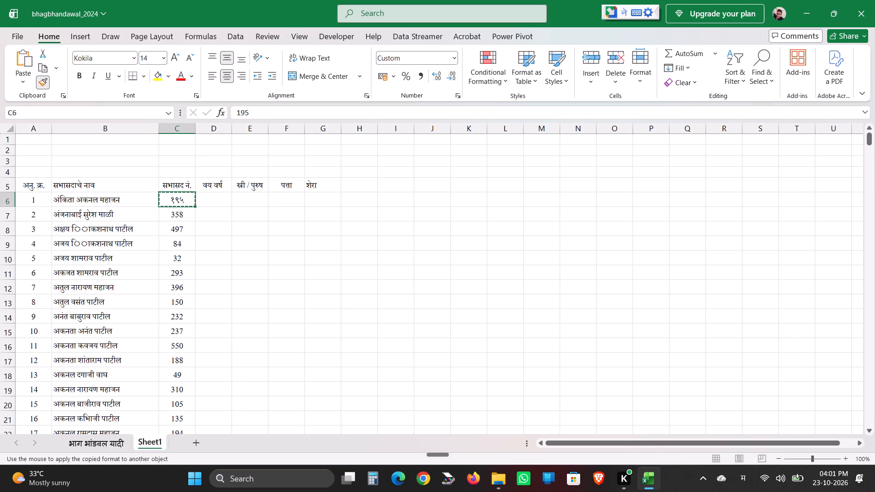
left_click_drag(32, 193, 276, 491)
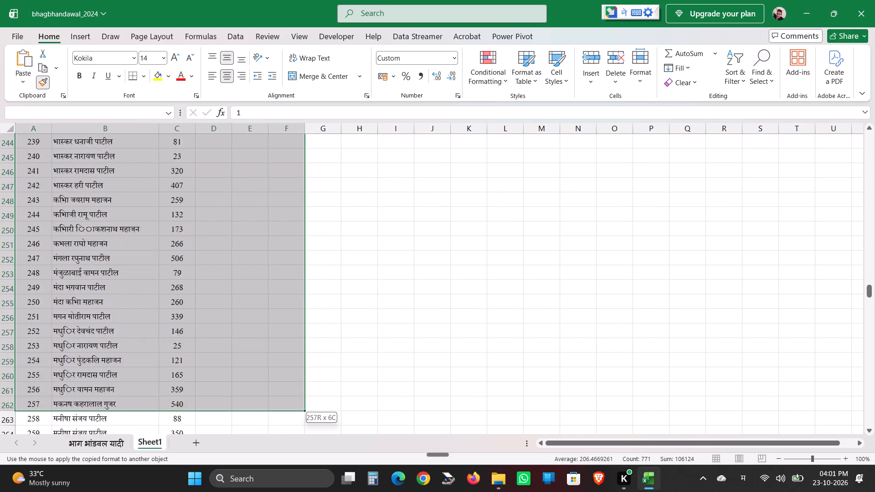
left_click_drag(276, 491, 341, 491)
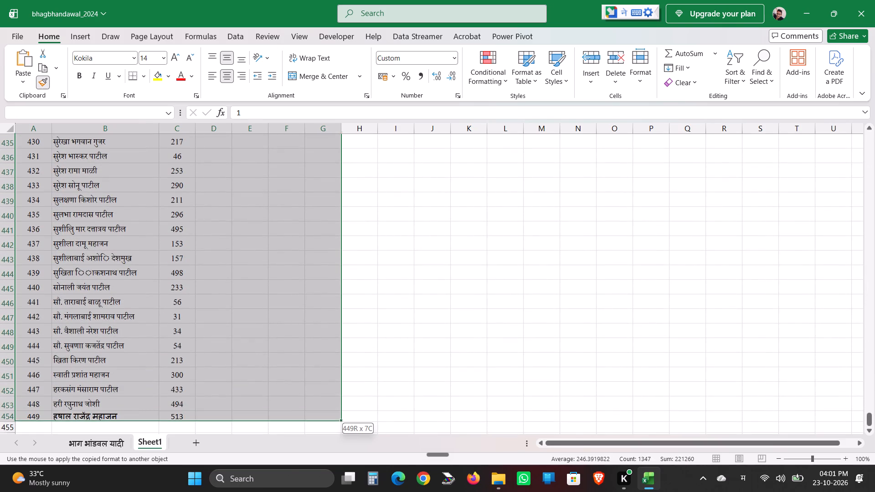
left_click_drag(341, 491, 342, 403)
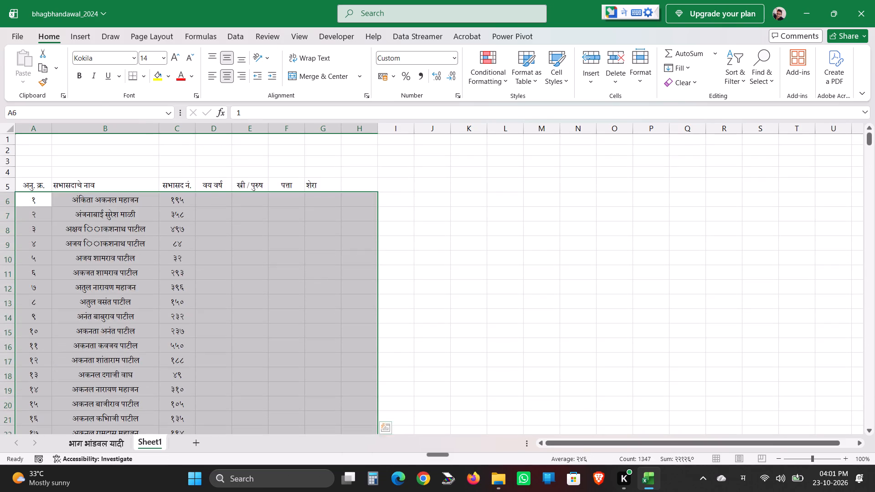
Correct the misspelled first name in the list's last row, B454, to हर्षल.
scroll(178, 315, "down", 20)
scroll(178, 315, "down", 20)
scroll(178, 315, "down", 6)
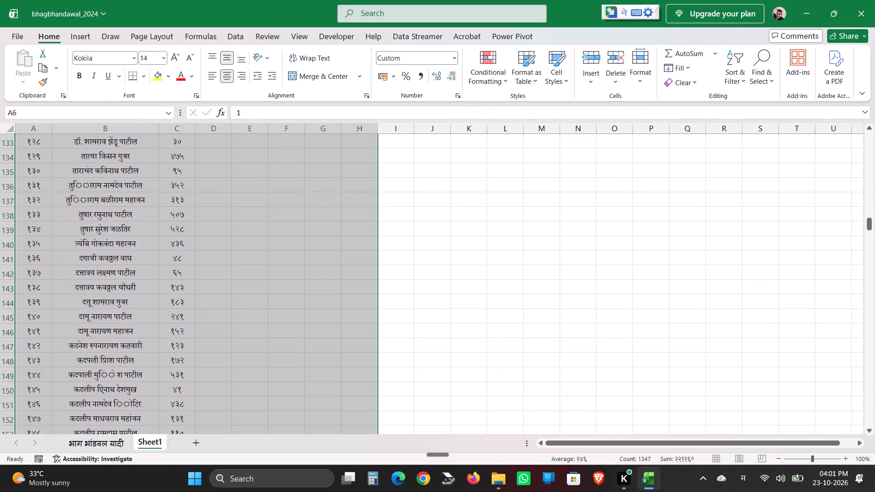
scroll(175, 316, "down", 20)
scroll(175, 316, "down", 16)
scroll(175, 308, "down", 6)
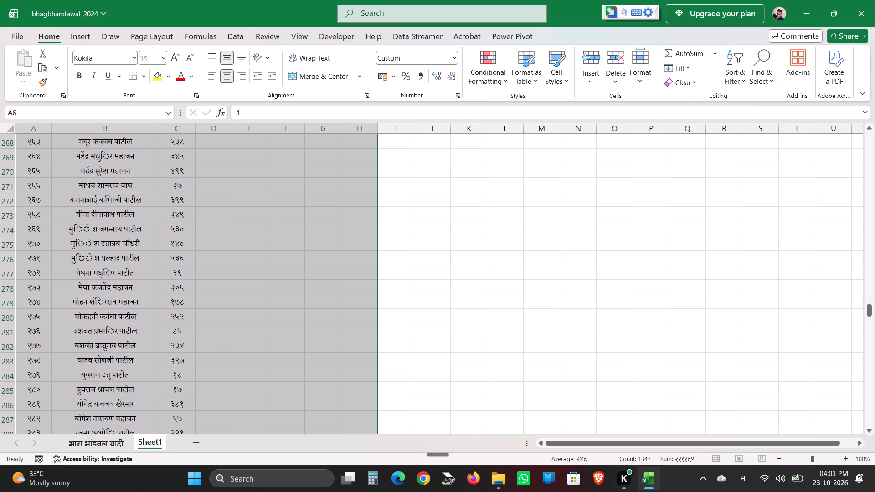
scroll(176, 308, "down", 16)
scroll(175, 310, "down", 20)
scroll(175, 310, "down", 10)
scroll(174, 310, "down", 17)
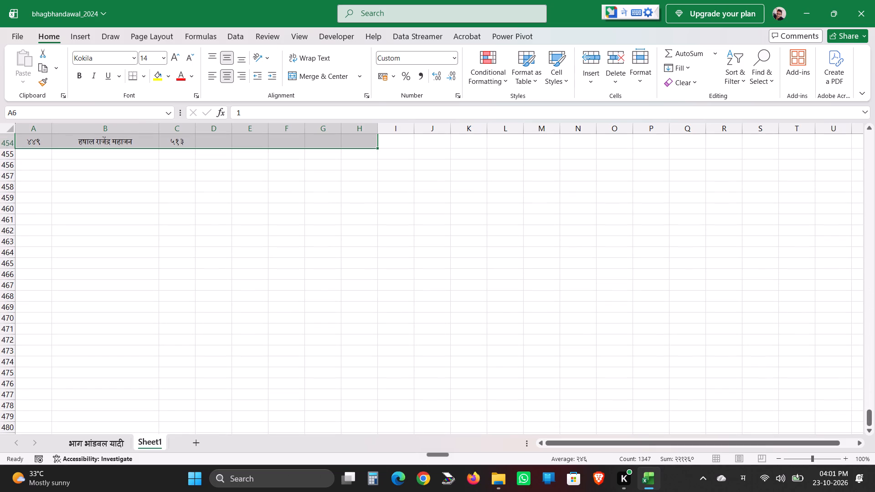
left_click(113, 145)
left_click(124, 200)
scroll(124, 200, "up", 2)
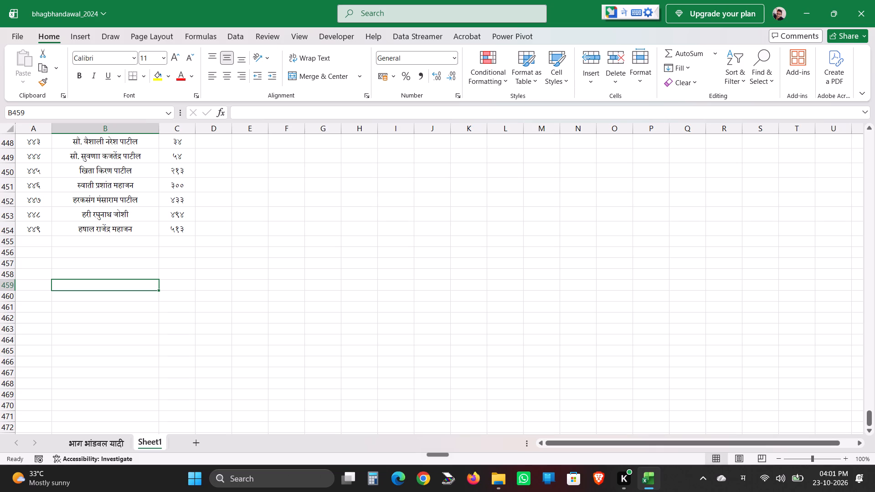
double_click(87, 232)
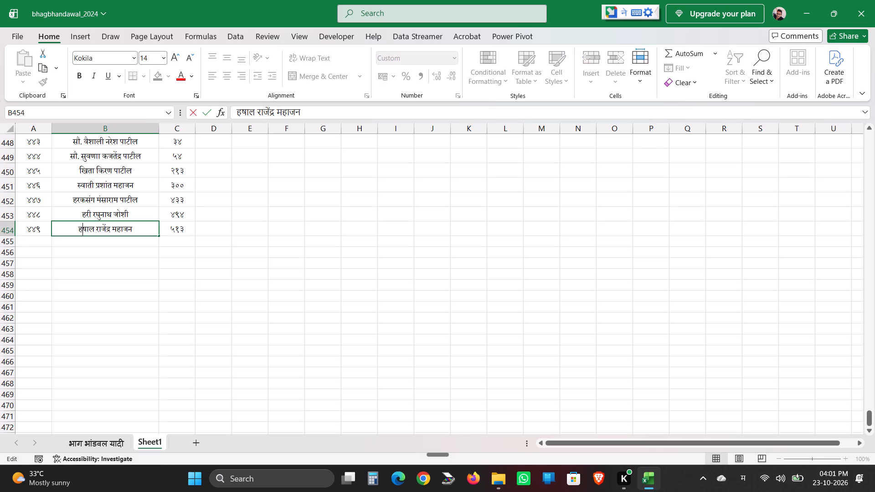
left_click(85, 286)
triple_click(78, 231)
left_click(78, 231)
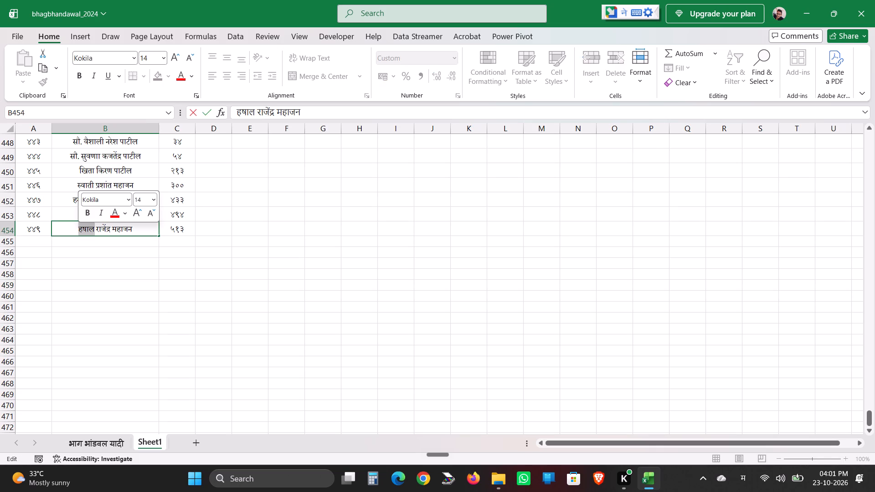
type("harshar")
key("BackSpace")
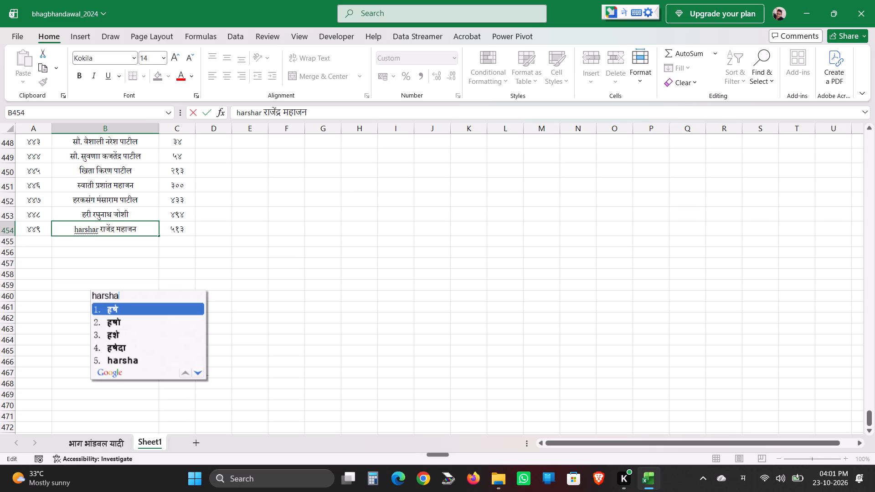
key("l")
key("Return")
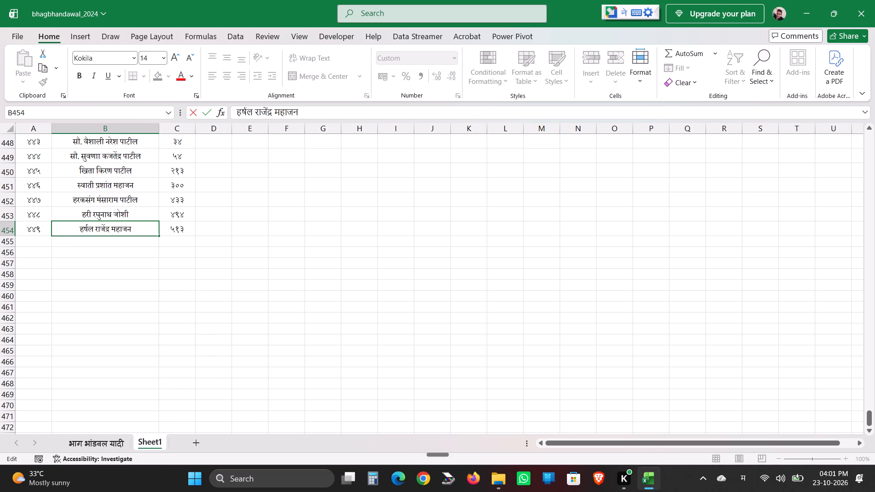
Left-align the whole सभासदाचे नाव column and increase its indent by one level.
scroll(76, 243, "up", 14)
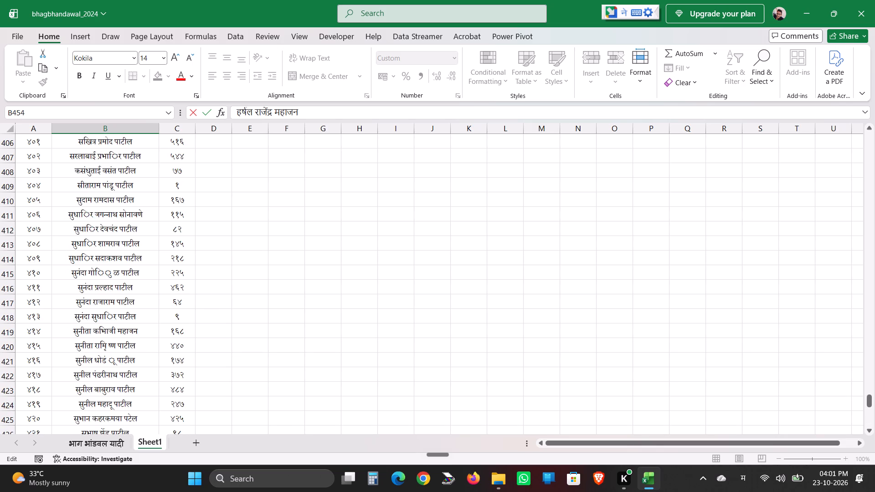
scroll(76, 243, "up", 15)
scroll(71, 233, "up", 6)
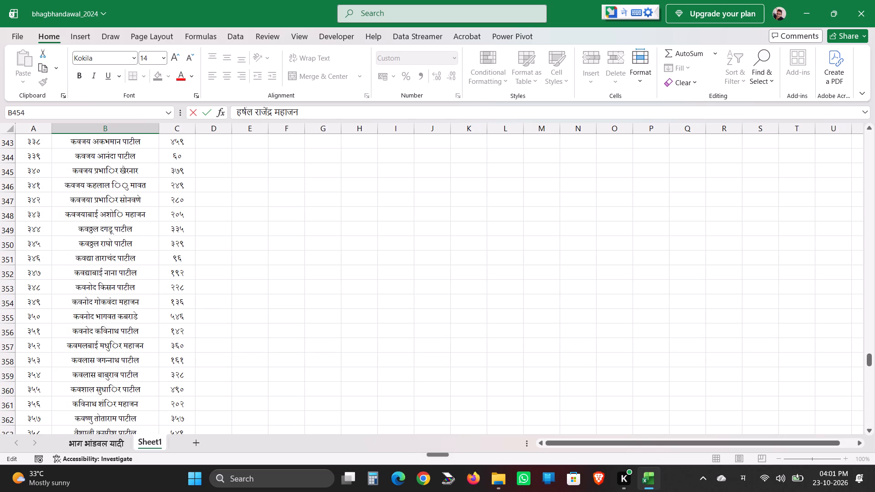
left_click(114, 132)
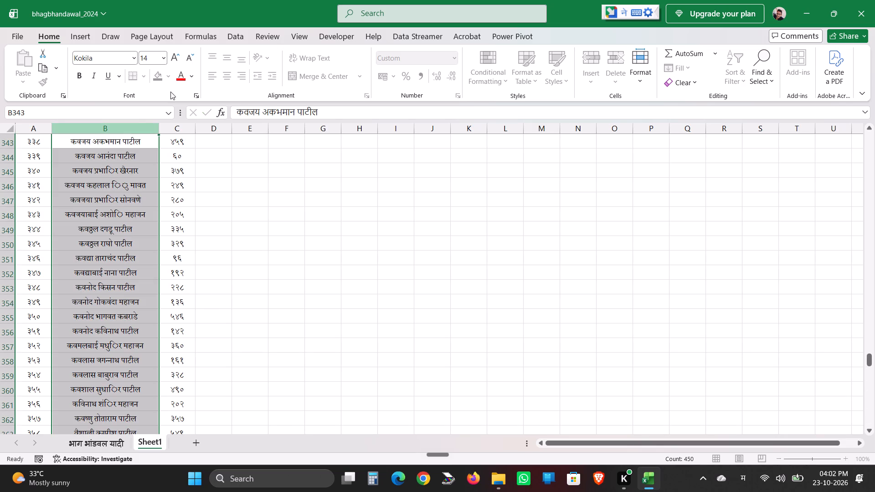
left_click(211, 76)
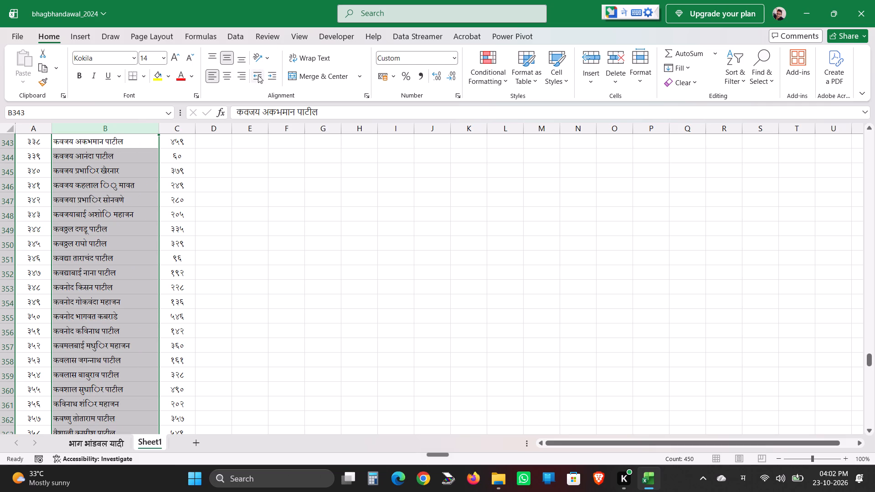
left_click(268, 79)
left_click(41, 222)
Centre the सभासदाचे नाव column header in B5.
scroll(76, 220, "up", 4)
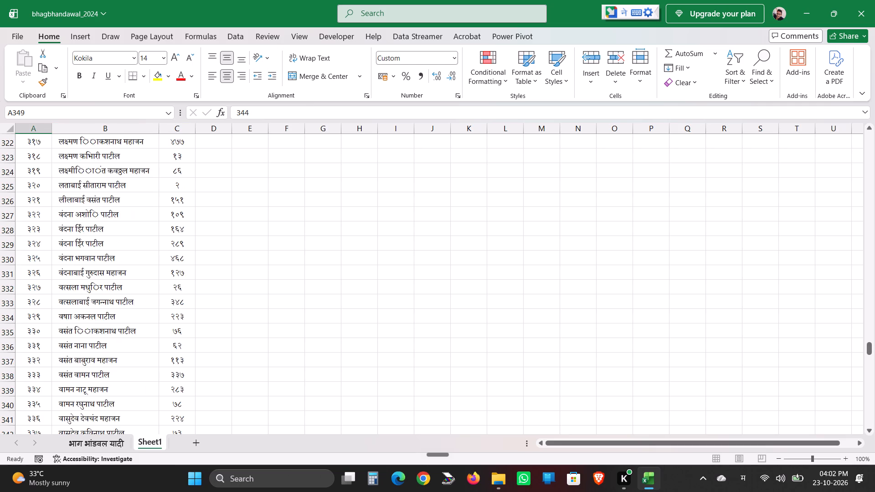
scroll(76, 220, "up", 19)
scroll(76, 218, "up", 15)
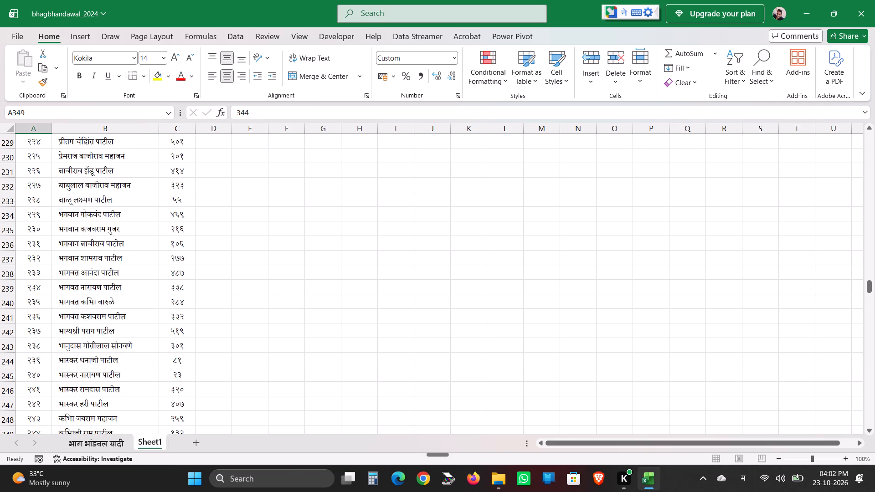
scroll(76, 212, "up", 20)
scroll(76, 212, "up", 15)
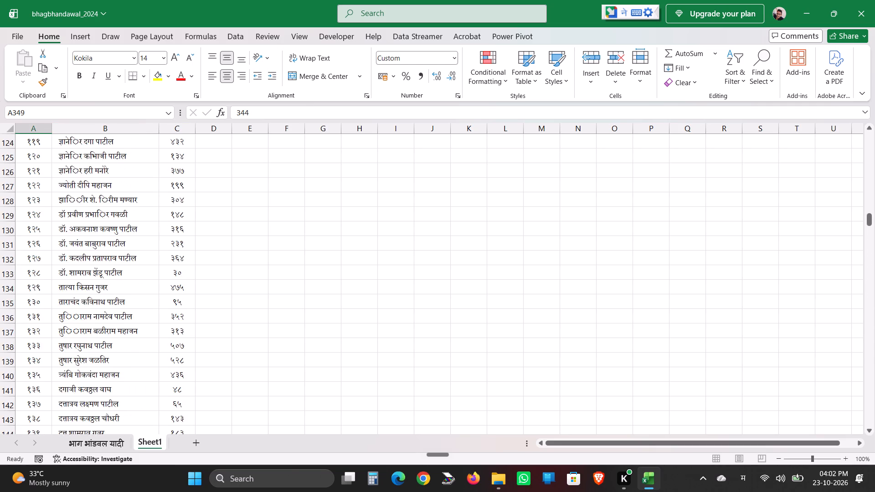
scroll(77, 210, "up", 20)
scroll(77, 210, "up", 16)
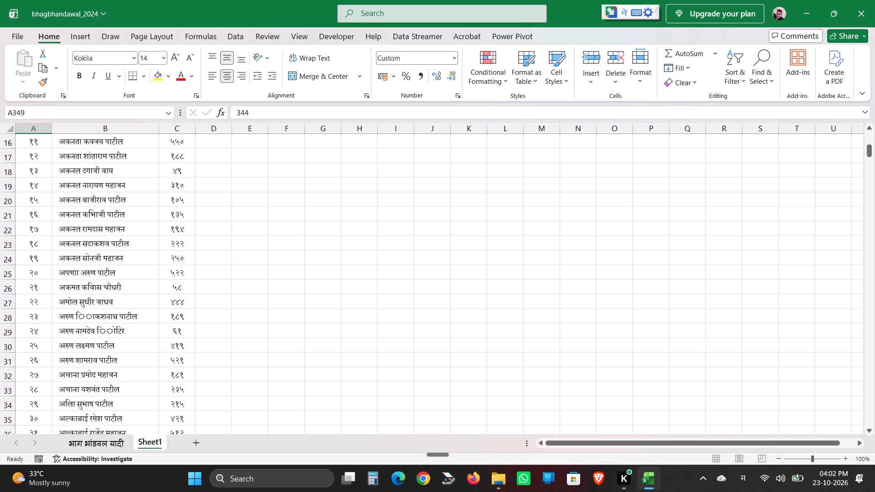
scroll(76, 210, "up", 13)
left_click(64, 183)
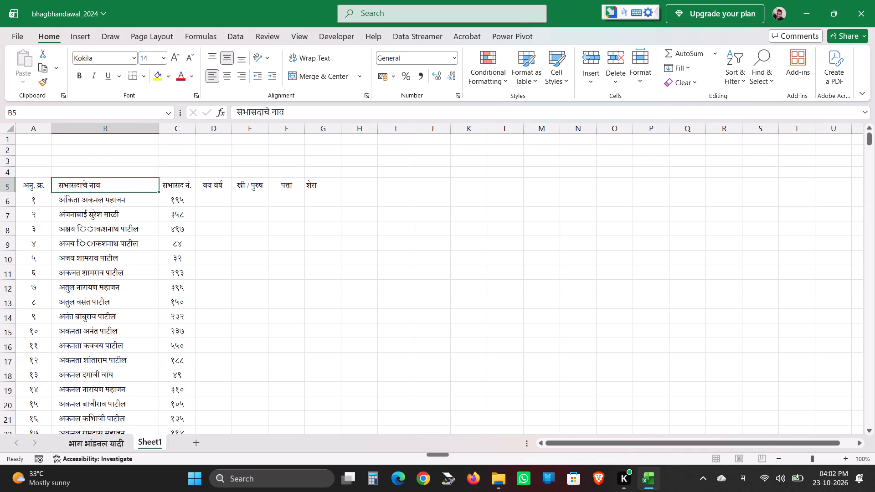
left_click(229, 72)
left_click(139, 205)
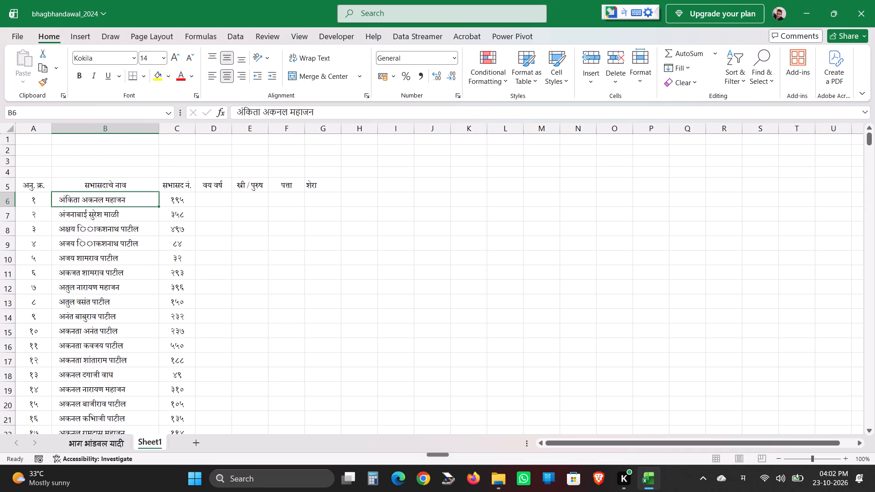
Apply all borders to the whole member table, from the अनु. क्र. header in A5 to G454.
left_click(22, 185)
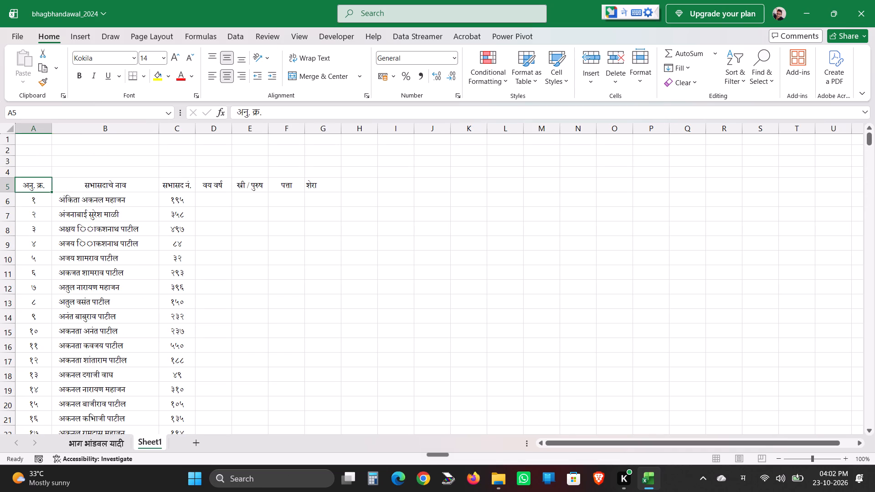
left_click_drag(22, 185, 317, 477)
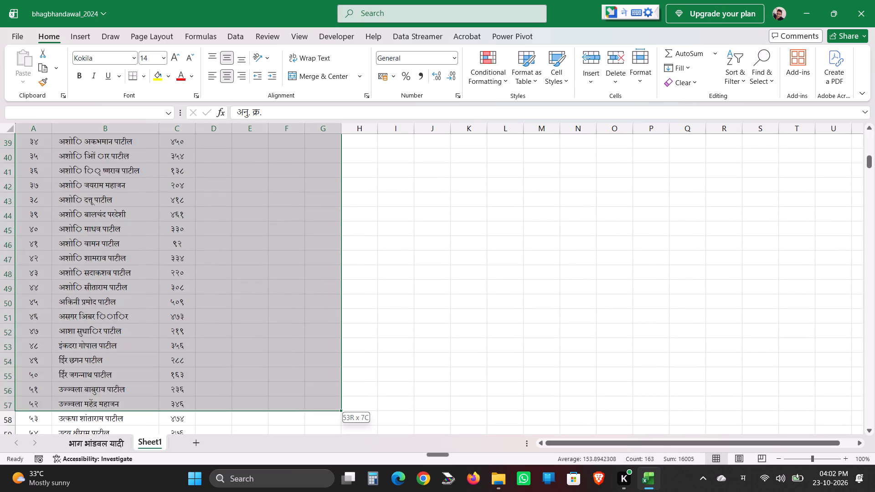
left_click_drag(317, 477, 278, 0)
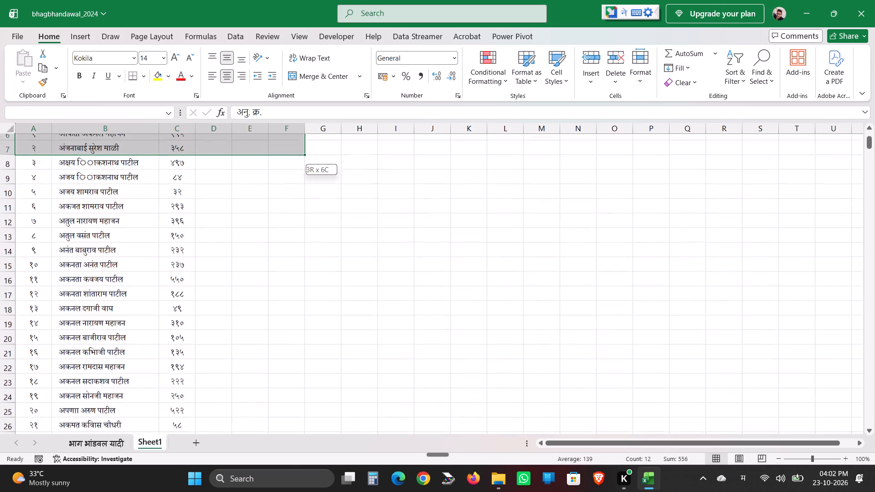
left_click_drag(278, 0, 266, 0)
left_click_drag(41, 153, 43, 154)
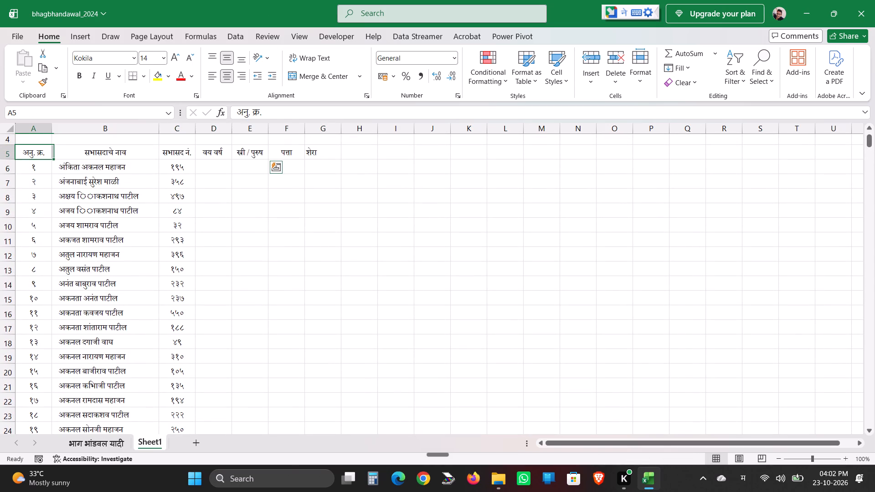
left_click_drag(43, 154, 22, 491)
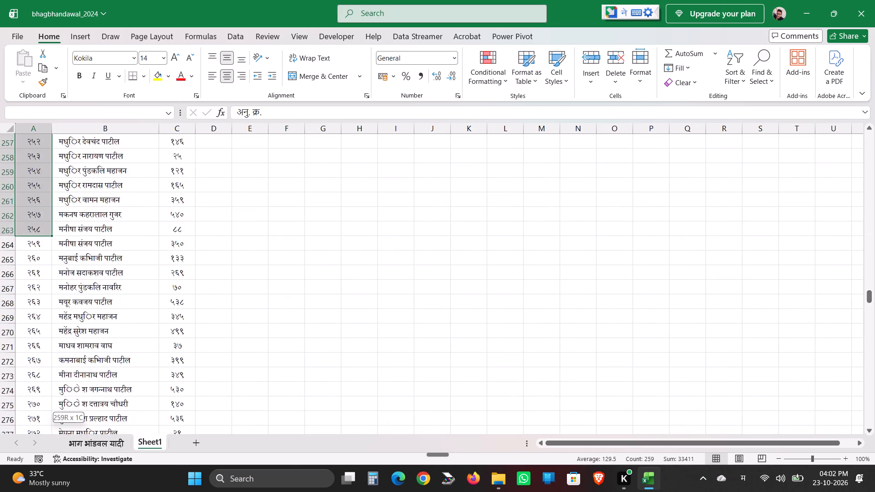
left_click_drag(22, 491, 323, 400)
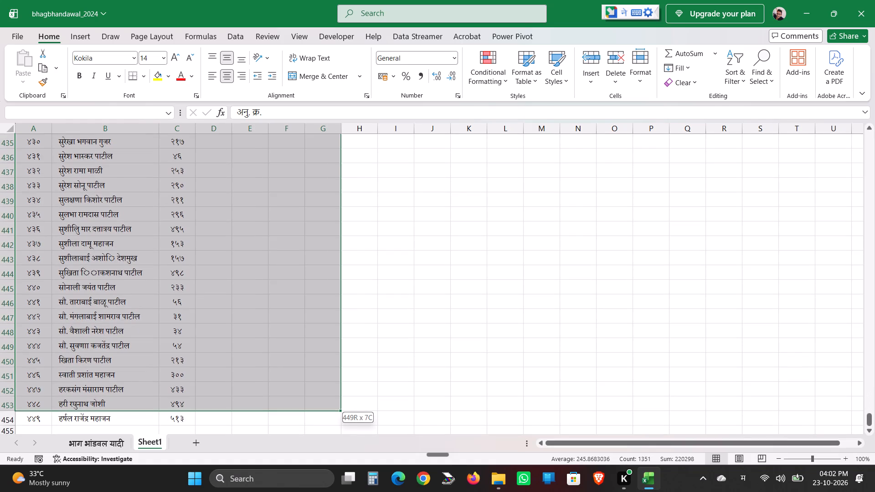
left_click_drag(323, 400, 332, 419)
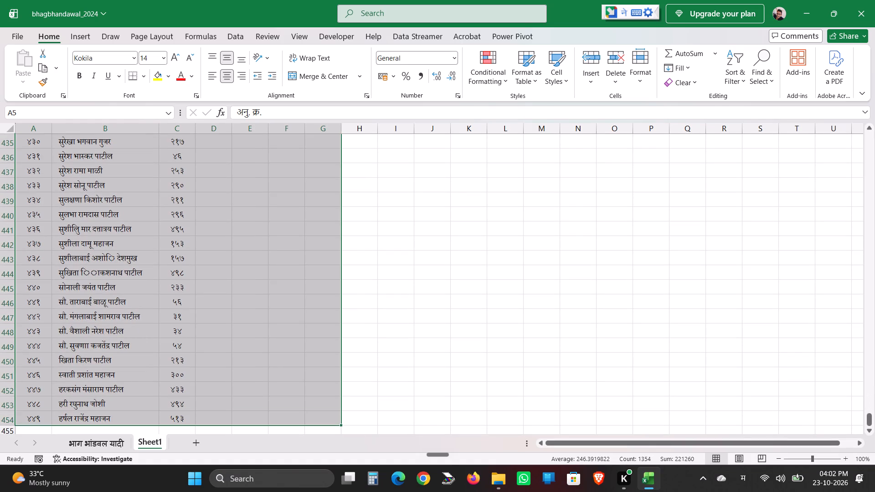
left_click(140, 76)
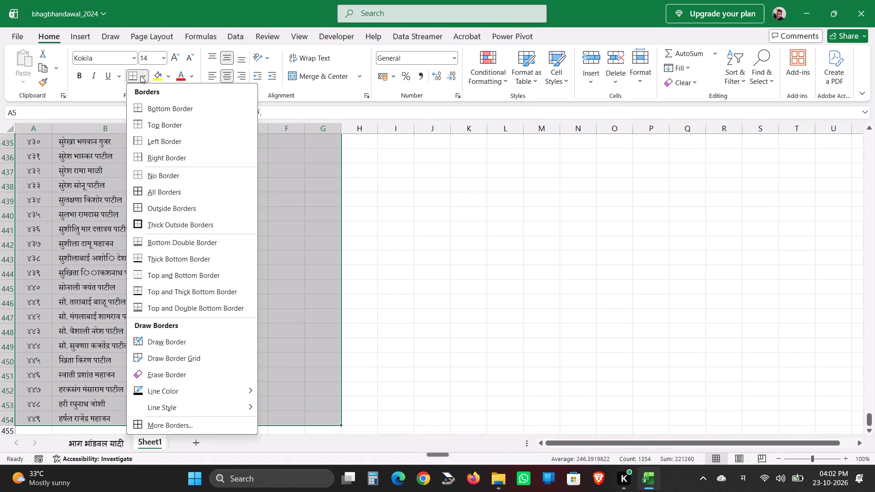
left_click(148, 195)
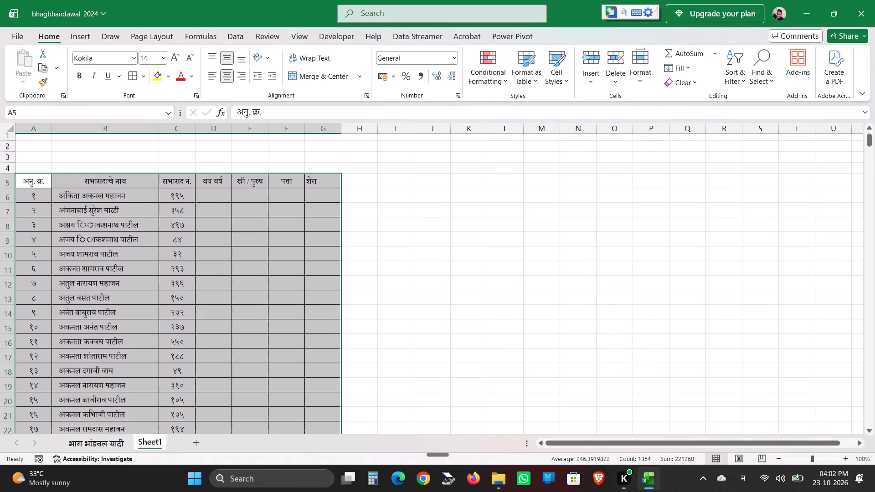
left_click(114, 255)
left_click(162, 233)
left_click(95, 165)
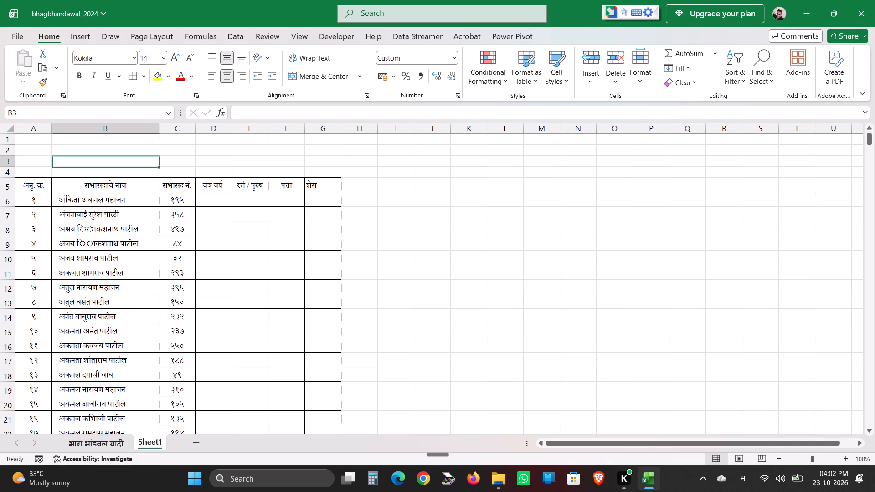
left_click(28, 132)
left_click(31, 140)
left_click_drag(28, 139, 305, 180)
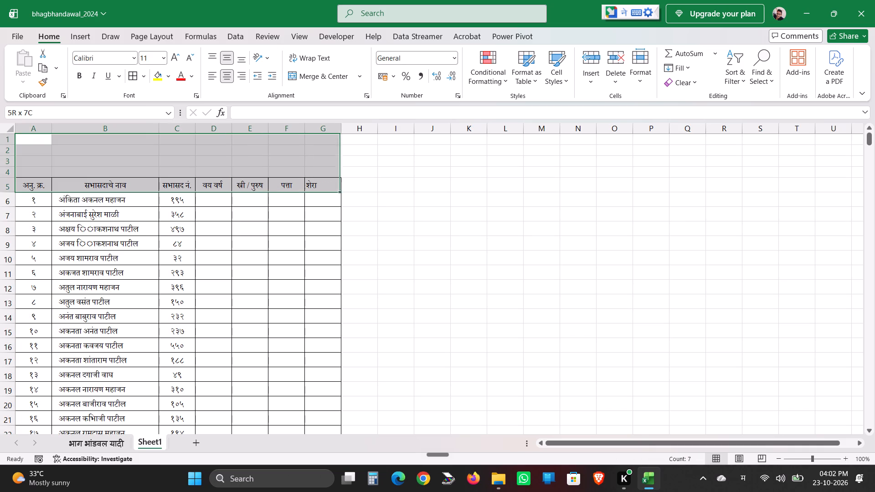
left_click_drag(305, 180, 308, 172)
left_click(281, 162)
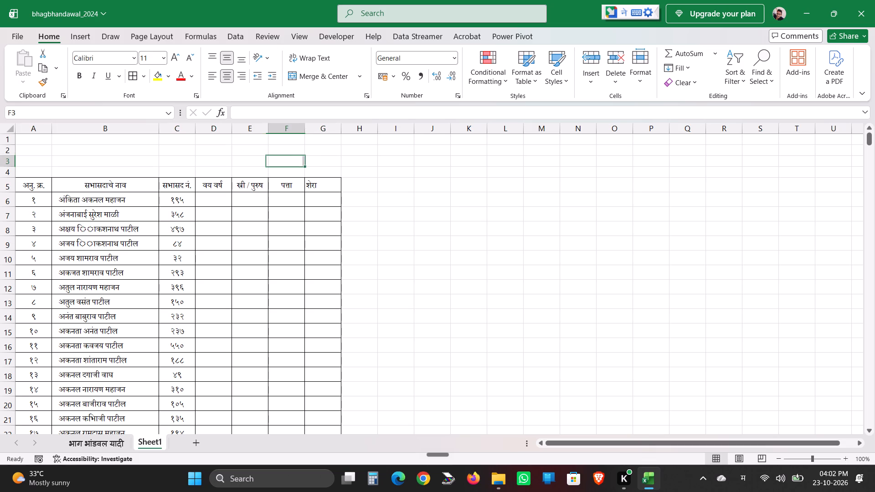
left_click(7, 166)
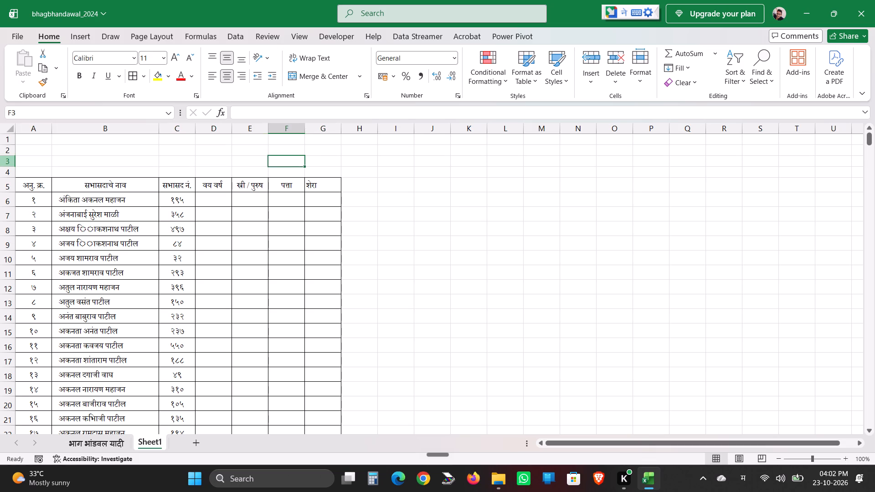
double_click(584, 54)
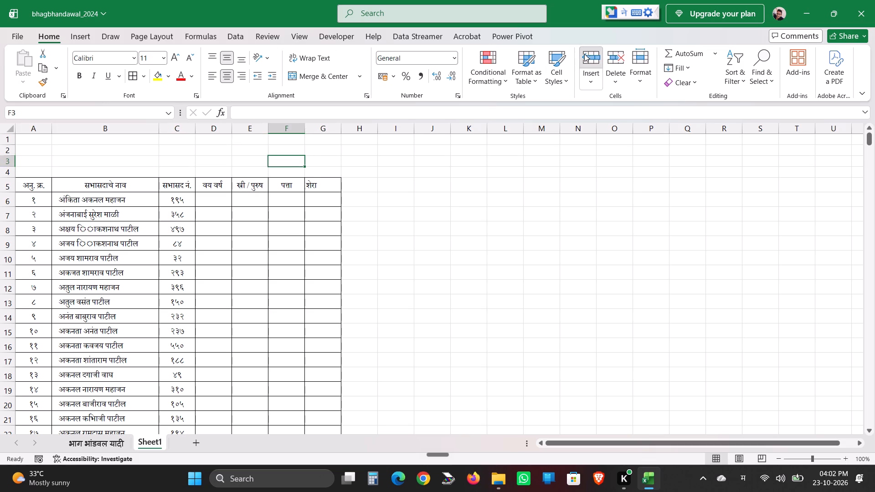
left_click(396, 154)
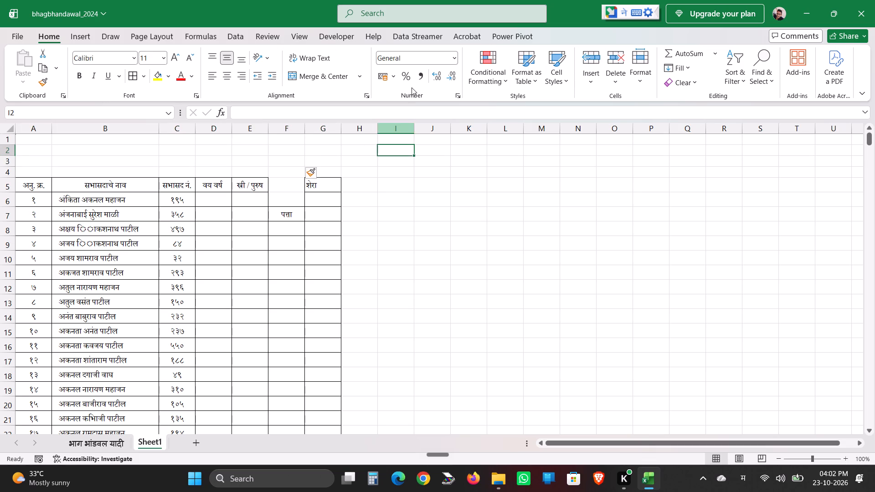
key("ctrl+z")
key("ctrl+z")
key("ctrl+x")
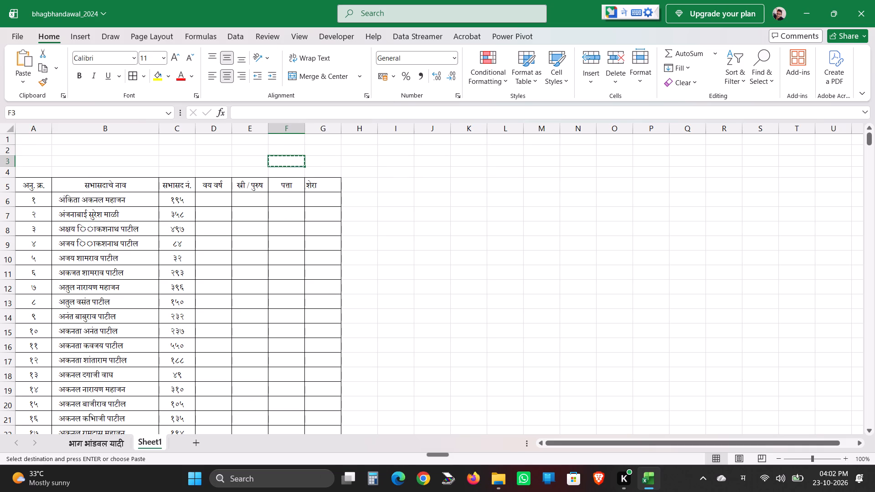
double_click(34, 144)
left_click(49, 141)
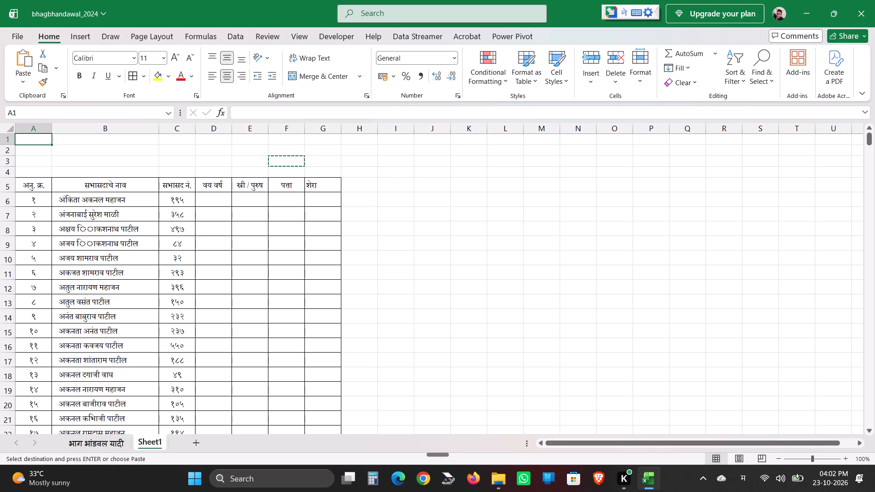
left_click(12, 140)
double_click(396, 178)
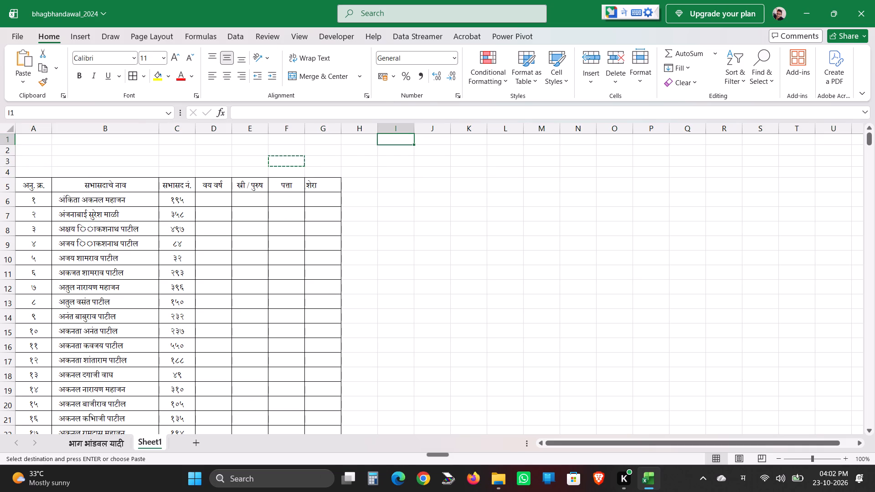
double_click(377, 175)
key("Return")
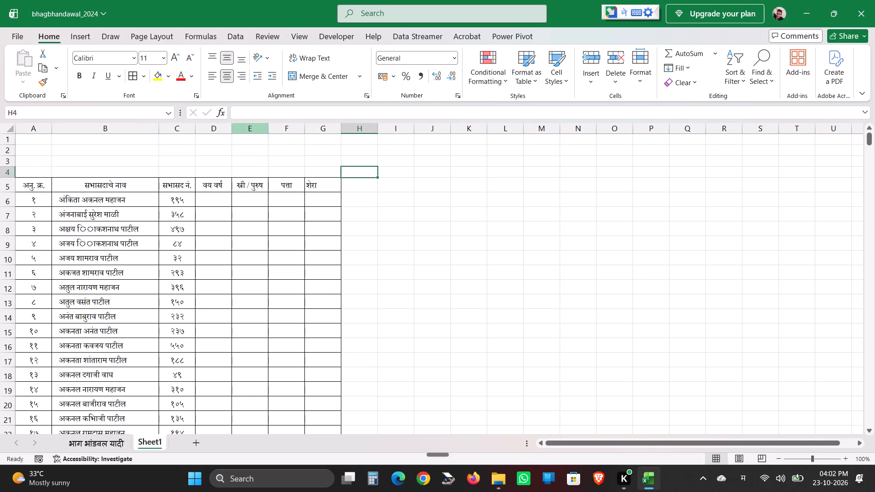
Insert two blank rows at the top of the sheet, above row 1.
left_click(2, 143)
left_click(2, 136)
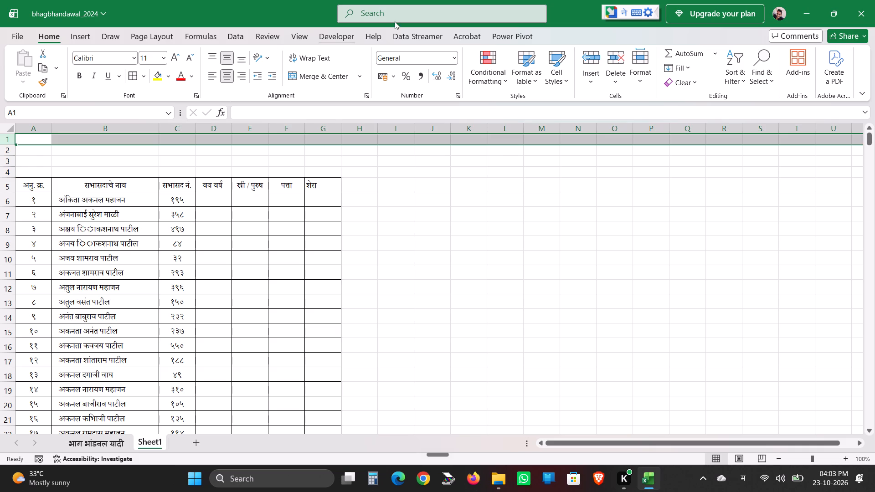
double_click(590, 51)
left_click(217, 198)
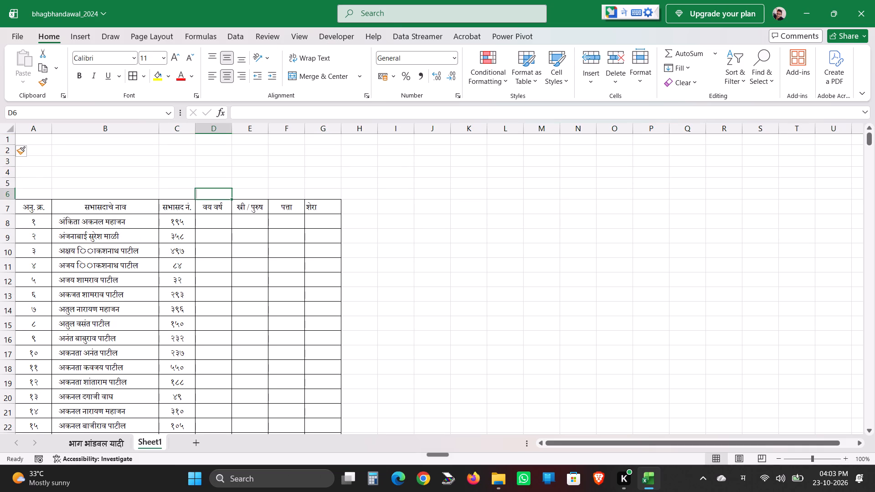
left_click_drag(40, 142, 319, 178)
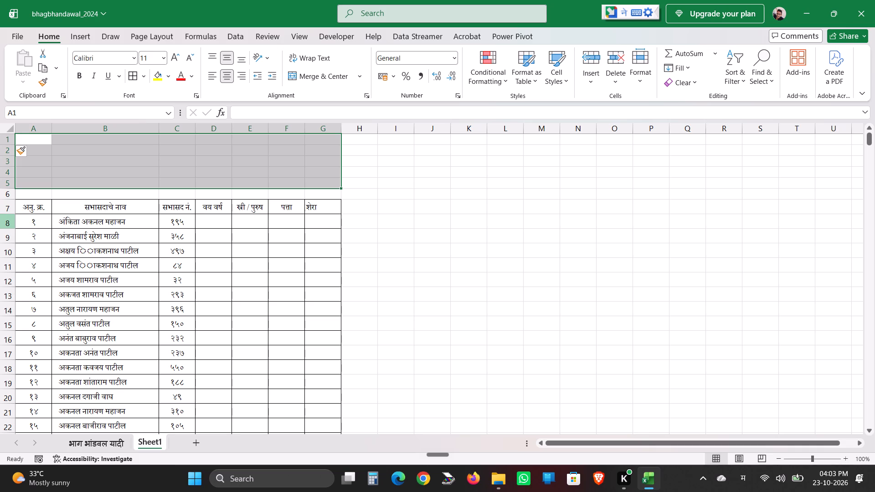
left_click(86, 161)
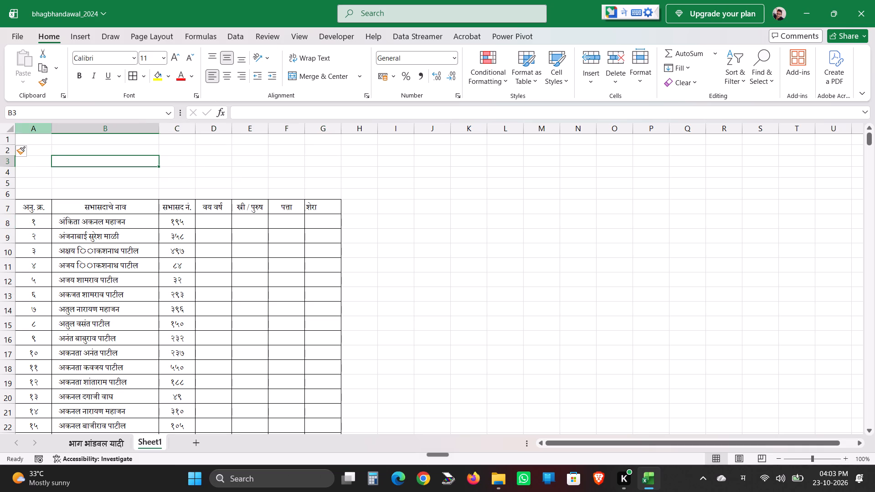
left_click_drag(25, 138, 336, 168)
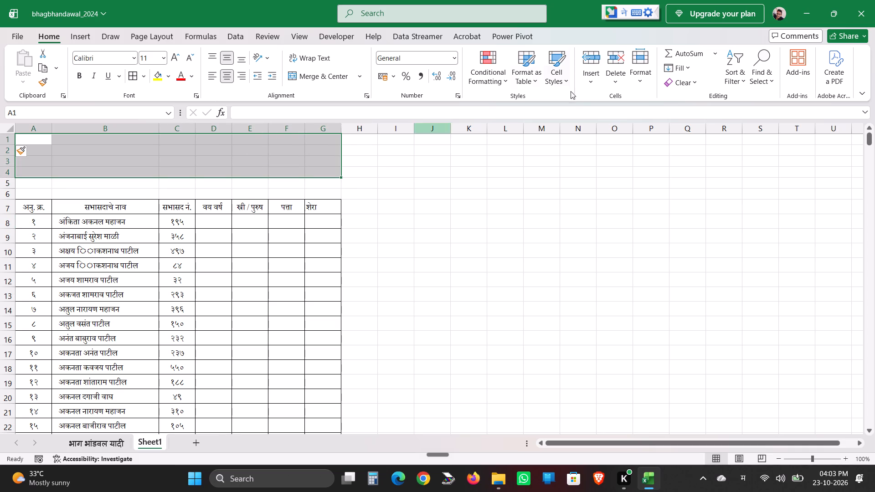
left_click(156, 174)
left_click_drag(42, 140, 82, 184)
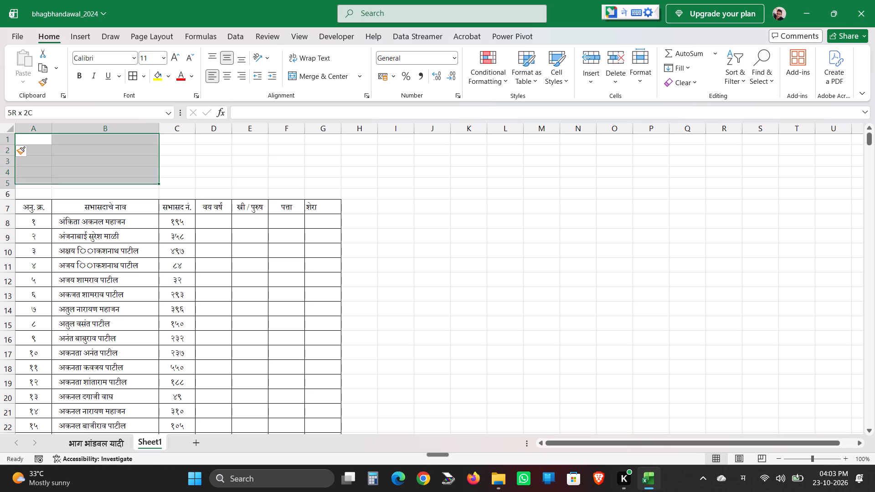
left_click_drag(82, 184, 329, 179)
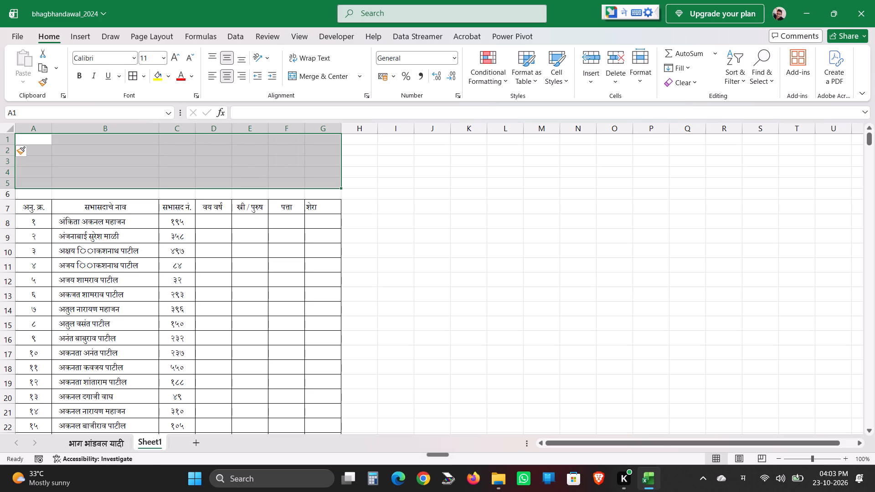
Replace the garbled name of the third member in B10, using ताशिन as the middle name.
left_click(70, 251)
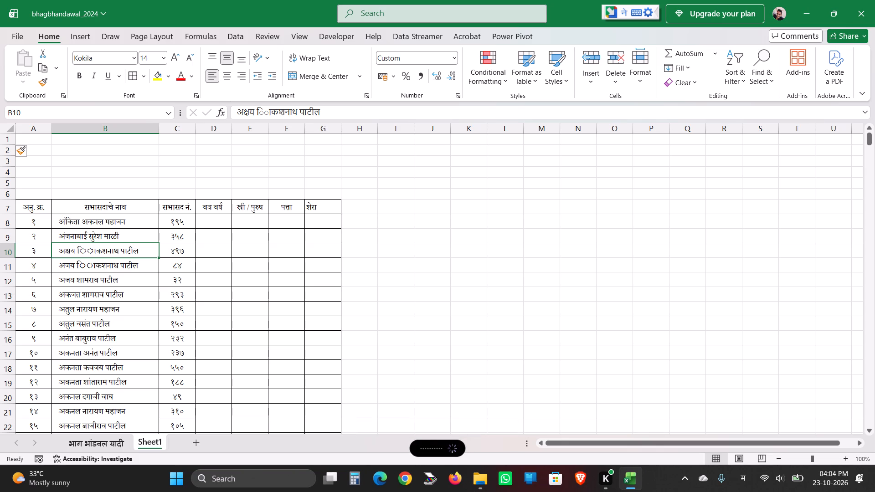
key("ctrl+v")
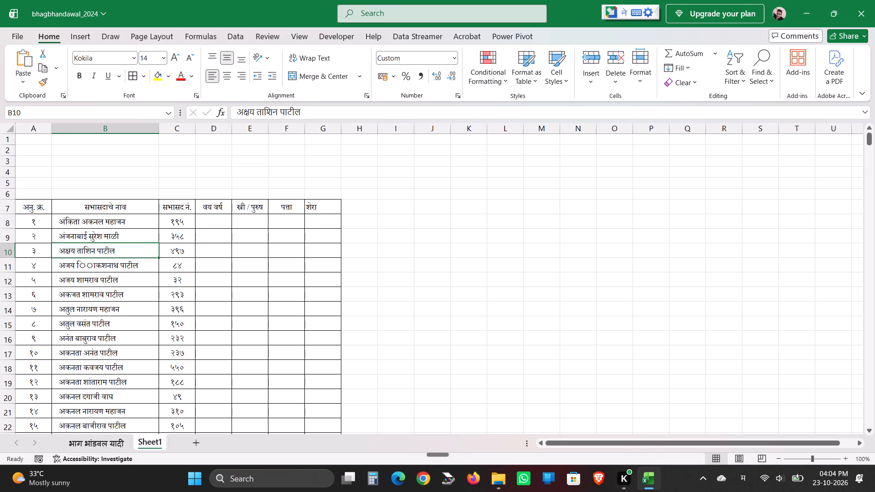
Replace the third member's middle name in B10 with काशिनाथ.
triple_click(86, 251)
left_click(86, 251)
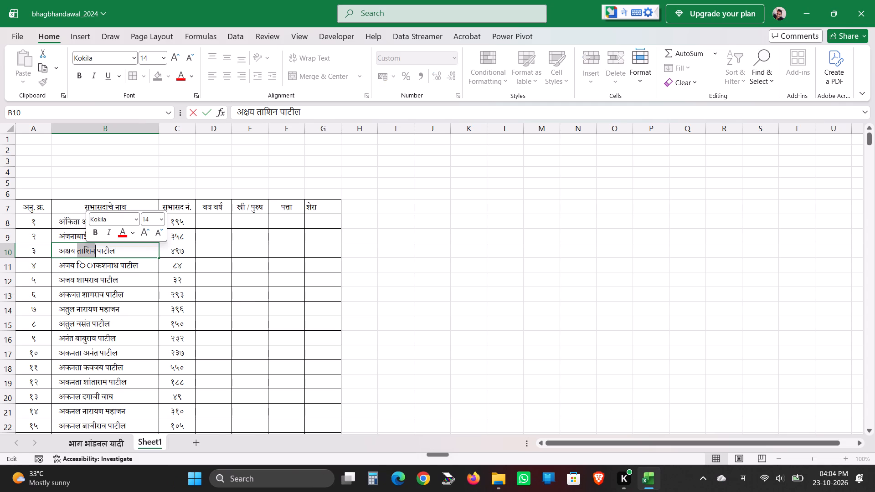
type("kashinath")
key("Return")
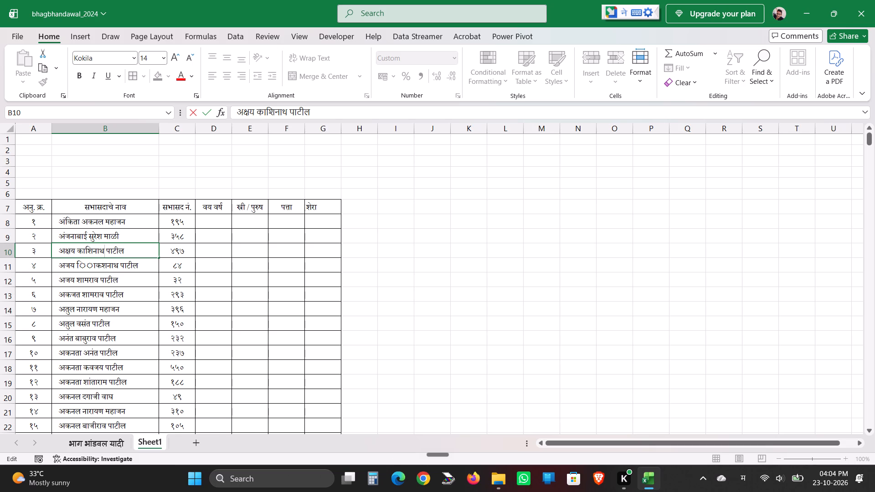
Copy the middle name काशिनाथ from B10 over the garbled middle name of the fourth member in B11.
double_click(91, 251)
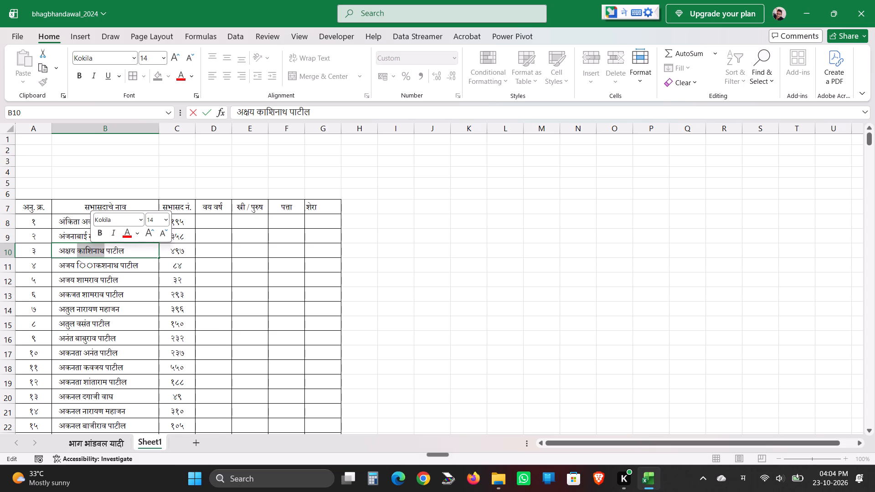
key("ctrl+c")
double_click(95, 268)
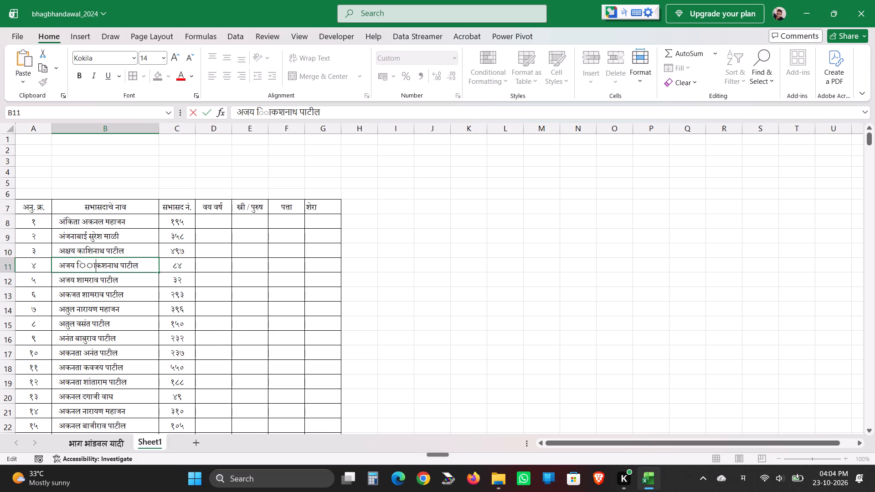
double_click(95, 268)
key("ctrl+v")
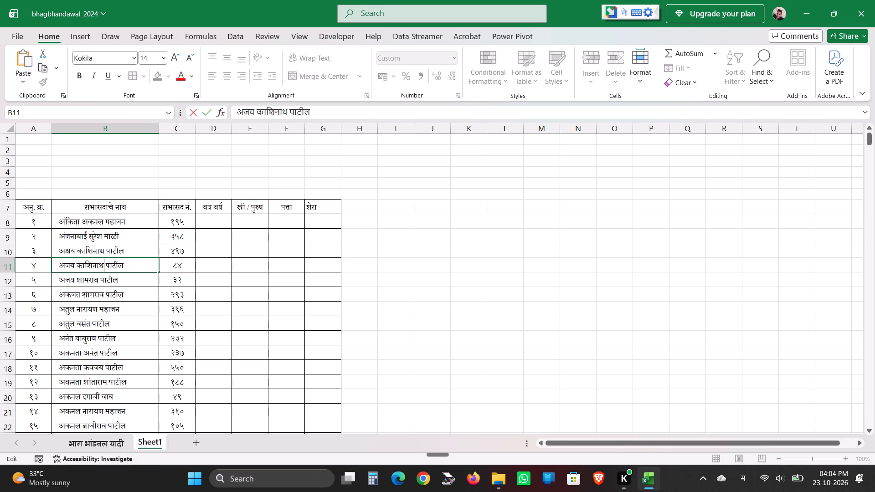
Enter ४९ as the first member's age in D8, under वय वर्ष.
left_click(218, 221)
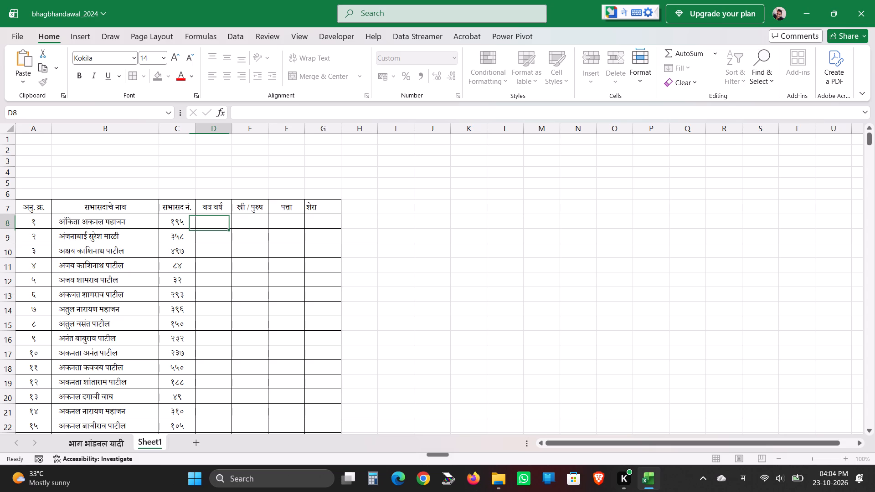
type("49")
key("Tab")
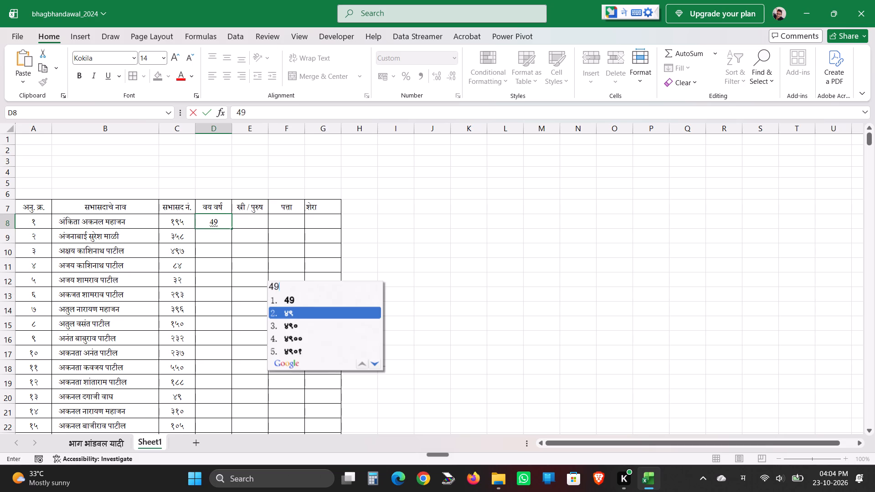
key("Return")
key("Tab")
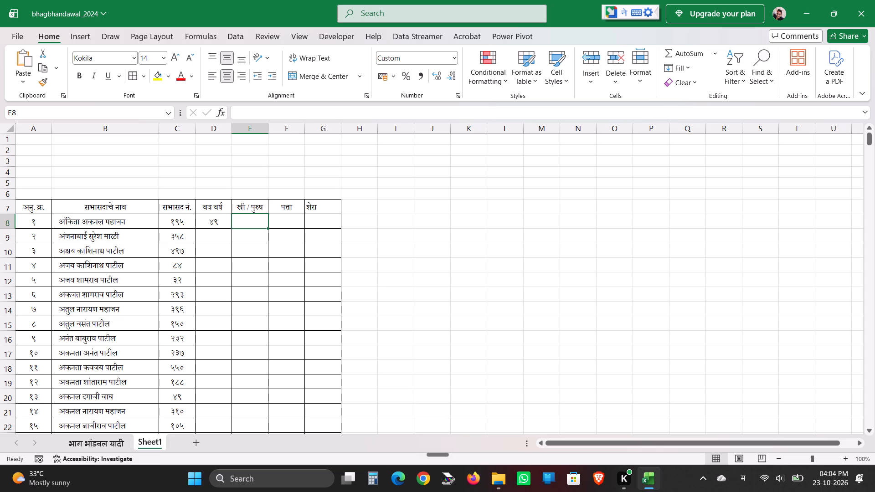
Fill the gender of the first two members, E8 and E9, with स्त्री copied from the column header.
triple_click(241, 203)
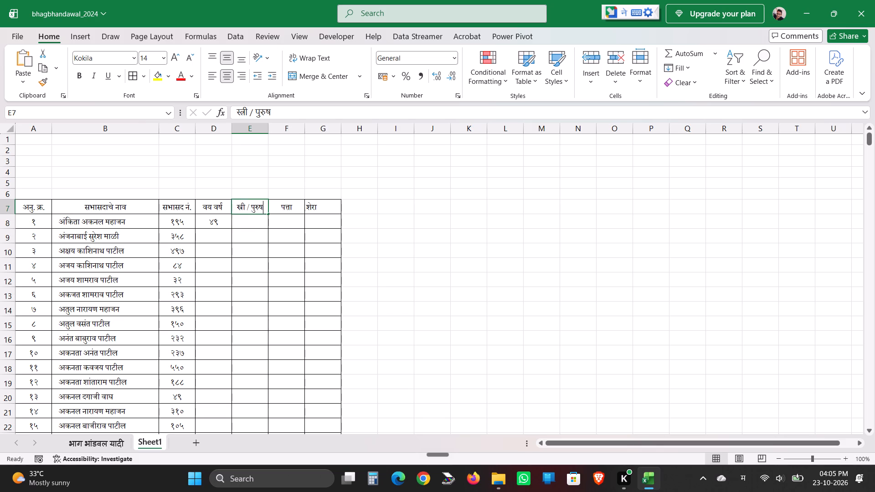
left_click(241, 203)
key("ctrl+c")
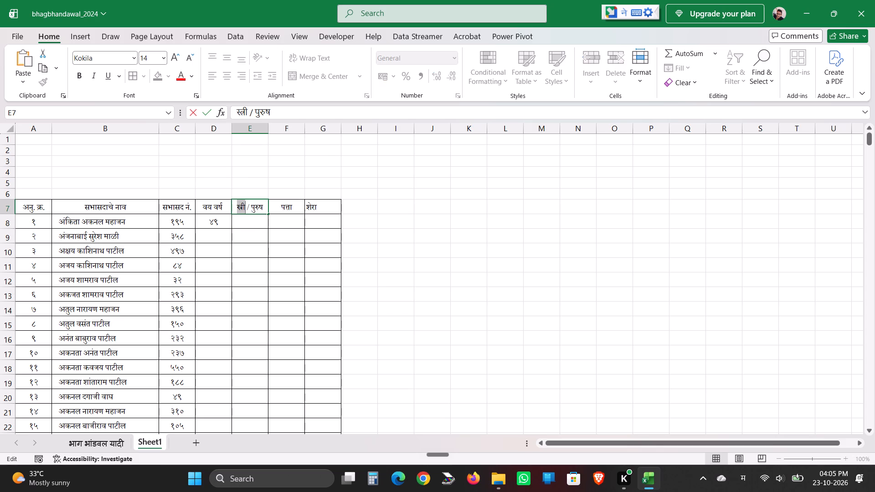
left_click(242, 223)
key("ctrl+v")
left_click(244, 237)
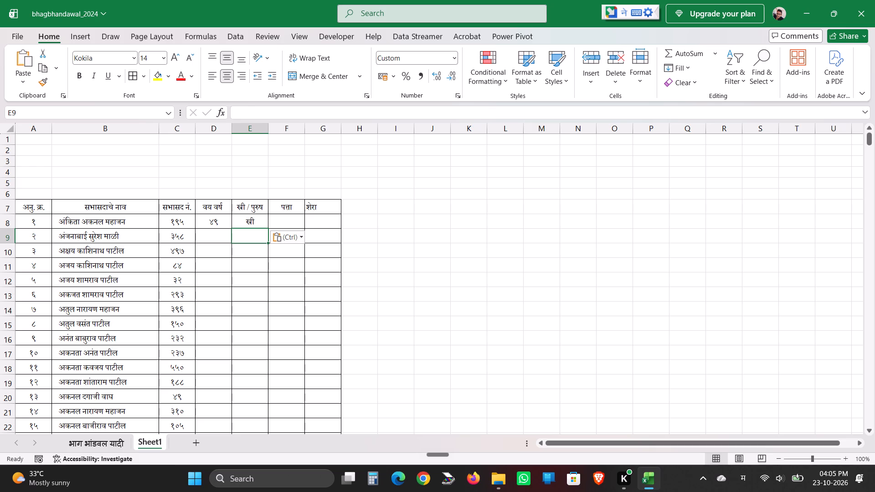
left_click(245, 229)
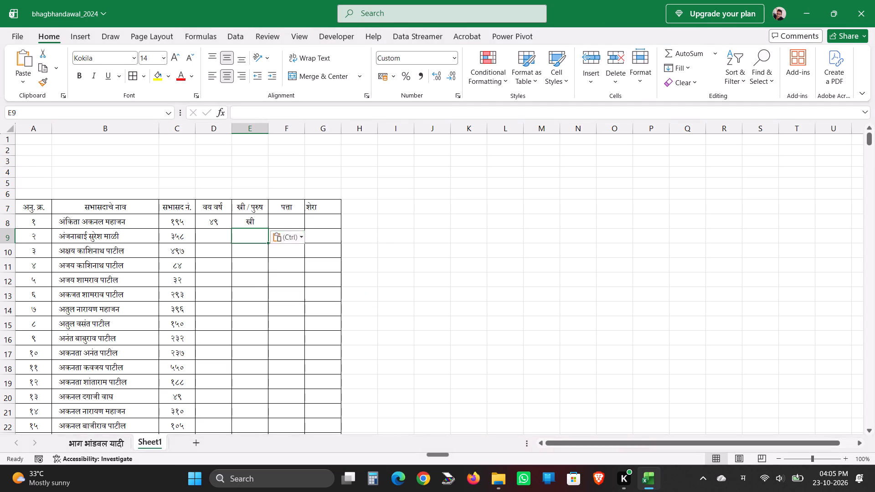
key("ctrl+d")
left_click(247, 244)
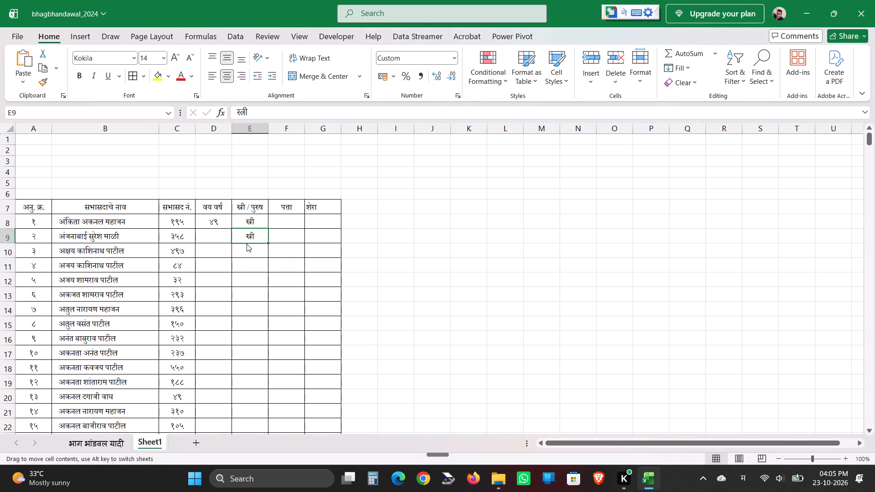
Enter पाचोरा as the first member's address in F8, under पत्ता.
left_click(281, 225)
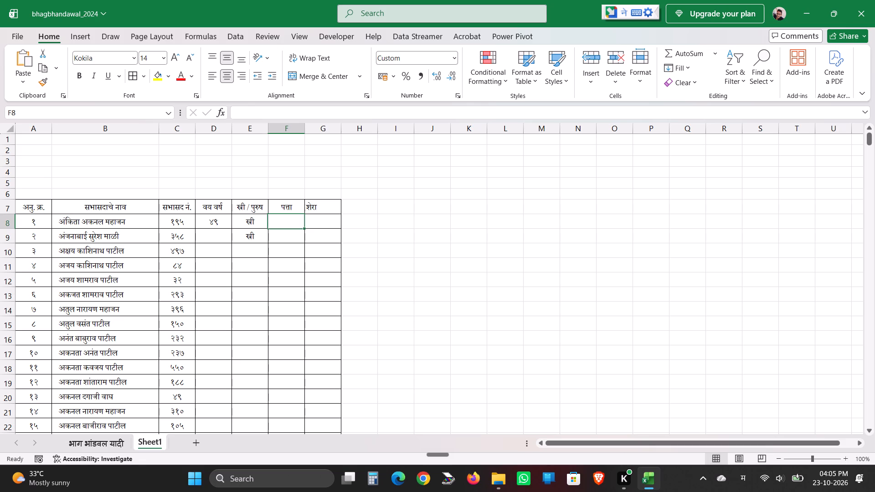
key("r")
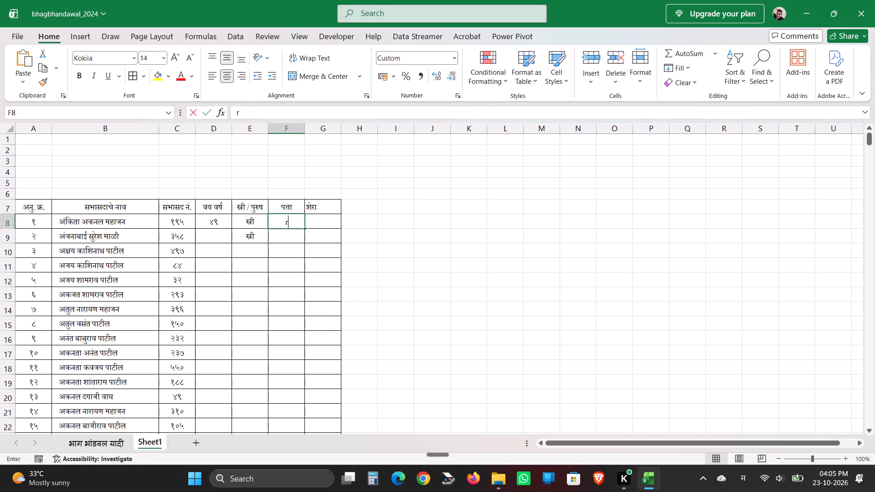
key("BackSpace")
type("pata")
key("BackSpace")
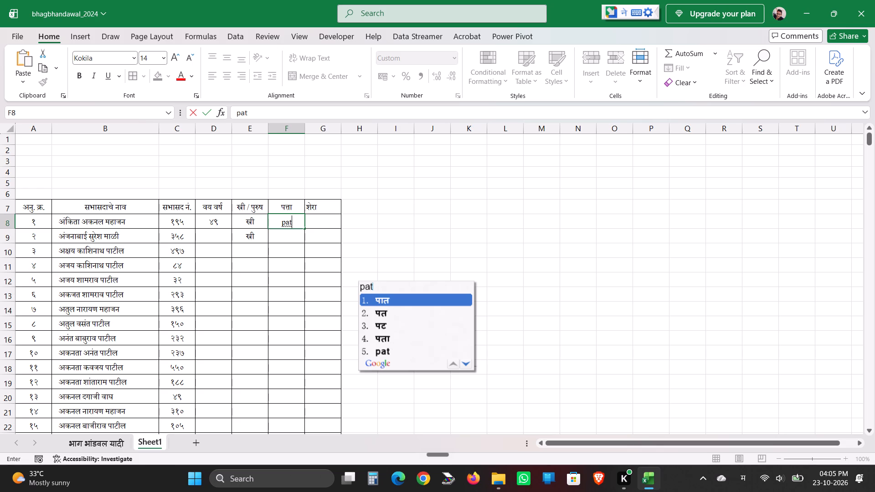
key("BackSpace")
key("BackSpace")
key("BackSpace")
type("pachora")
key("Return")
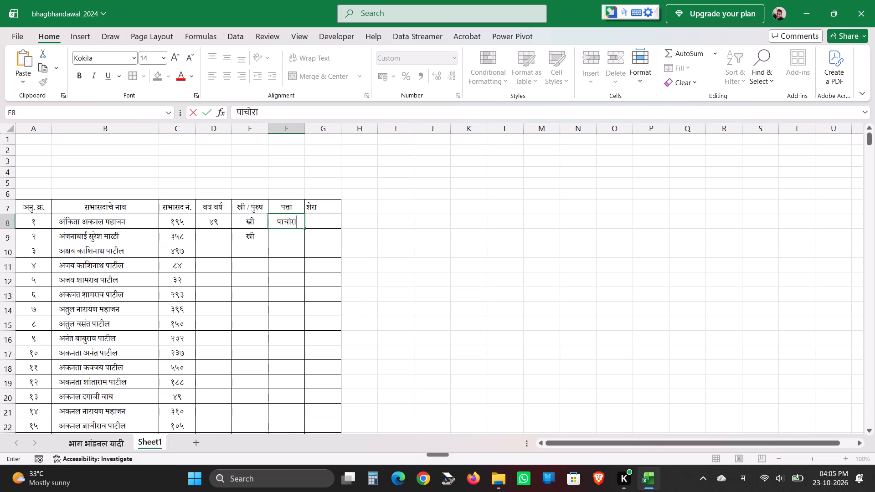
key("Tab")
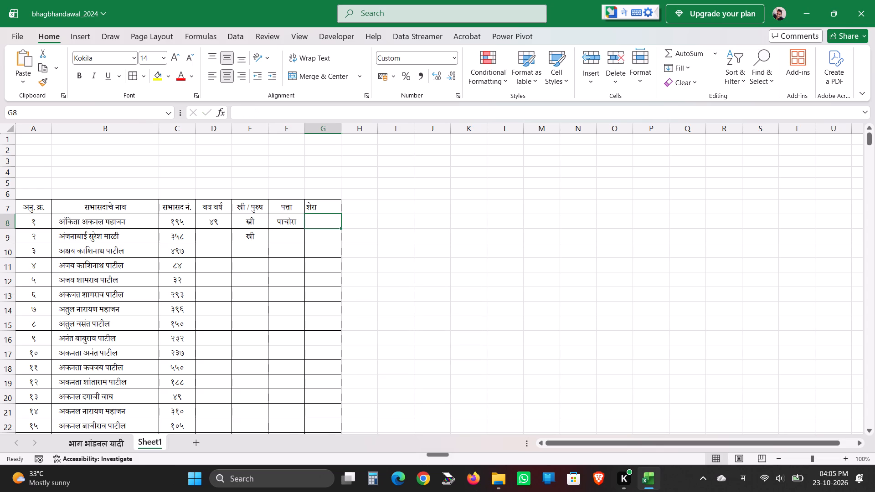
Enter a dash as the second member's age in D9 and ३५ as the third member's age in D10.
left_click(225, 230)
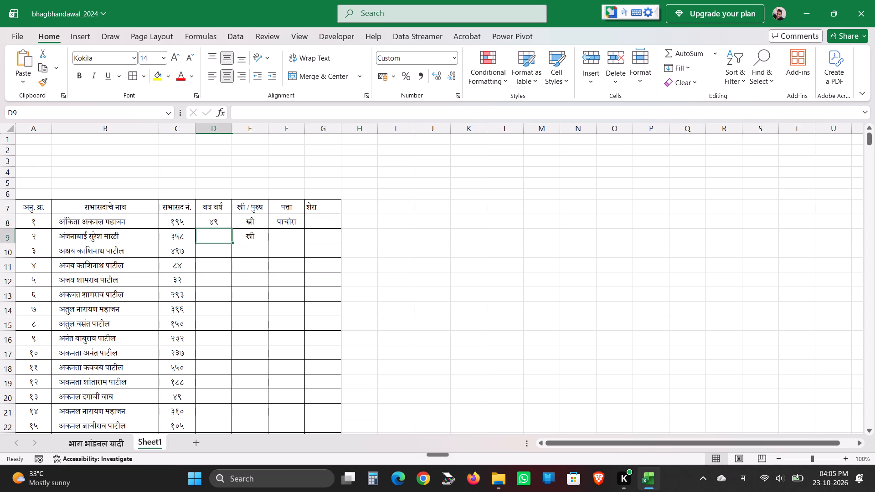
key("Return")
key("Up")
key("minus")
key("Return")
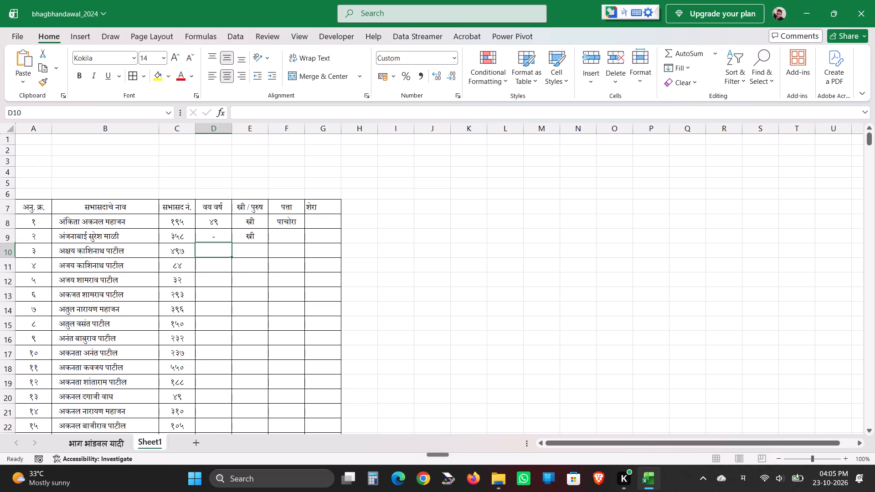
type("35")
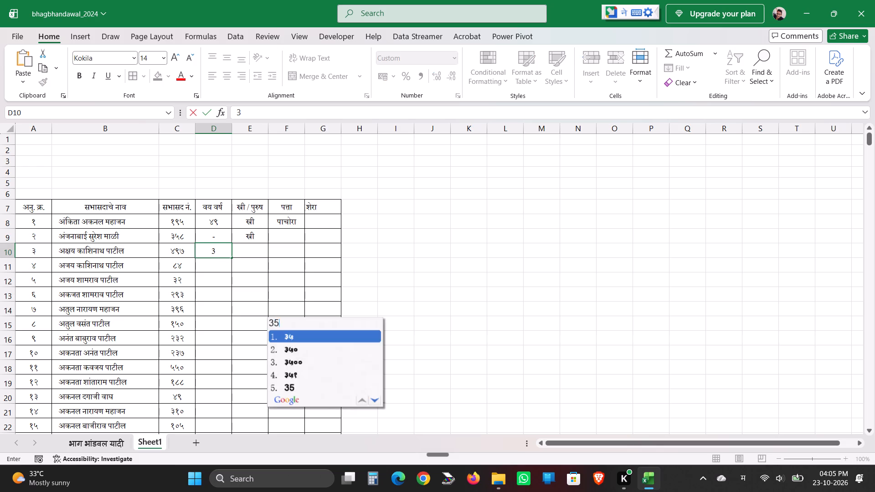
key("Return")
key("Tab")
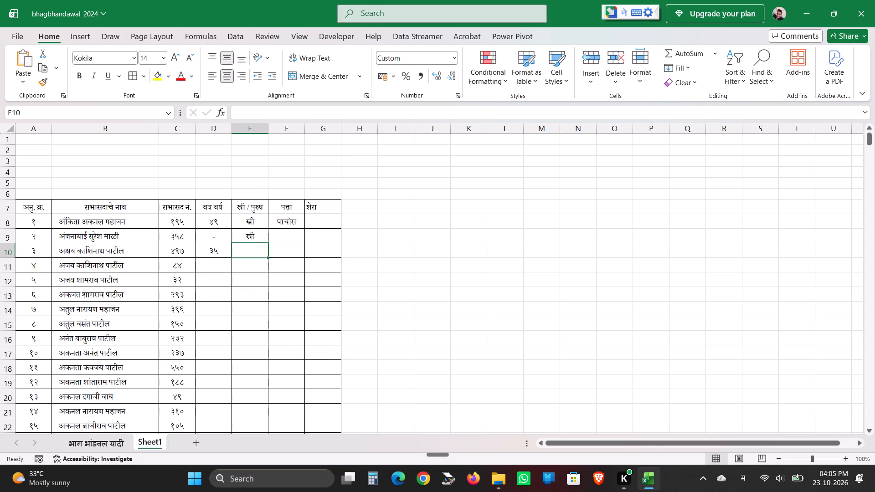
Fill the third member's gender in E10 with पुरुष copied from the column header.
triple_click(255, 206)
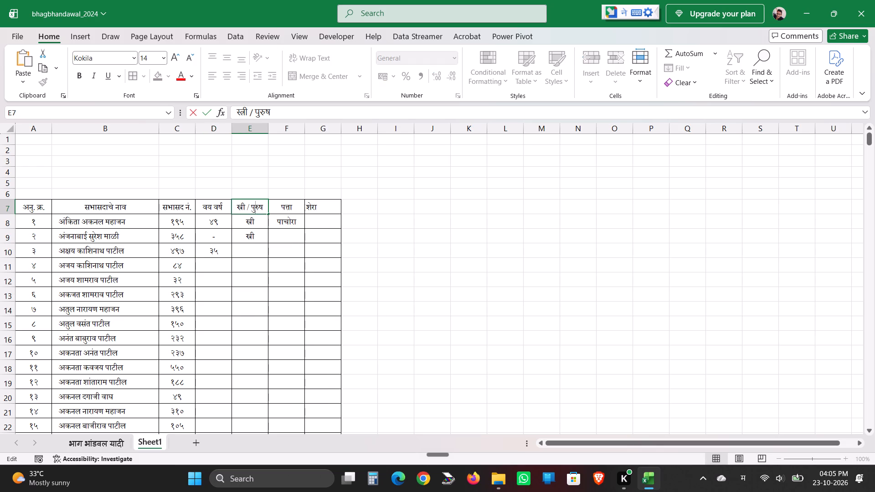
left_click(255, 206)
key("ctrl+c")
left_click(252, 253)
key("ctrl+v")
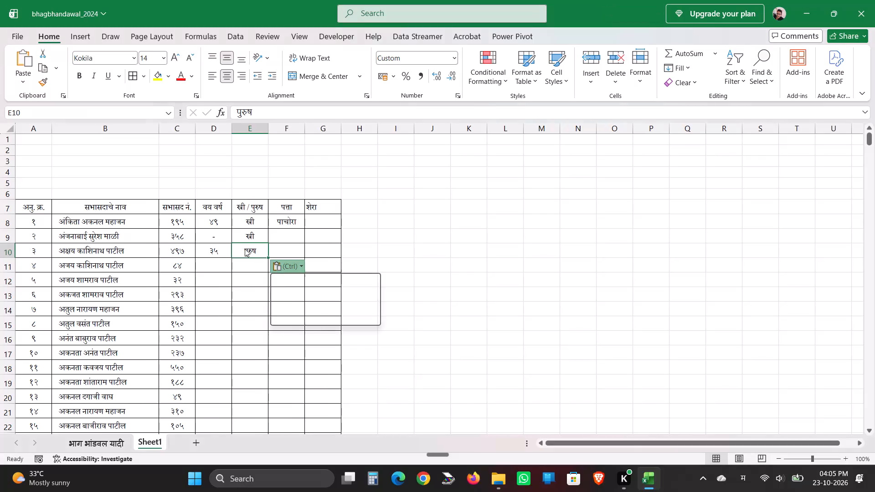
Enter पुनगाव as the third member's address in F10.
left_click(271, 245)
left_click(277, 249)
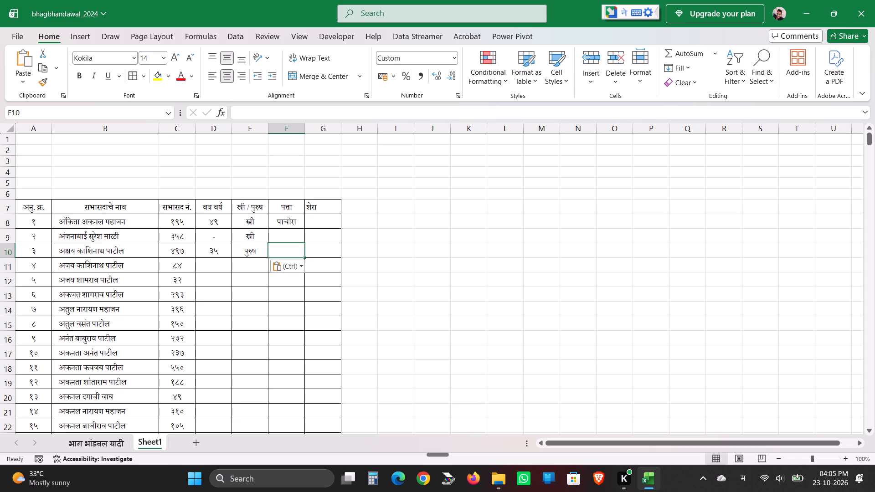
type("pungav")
key("Return")
key("Return")
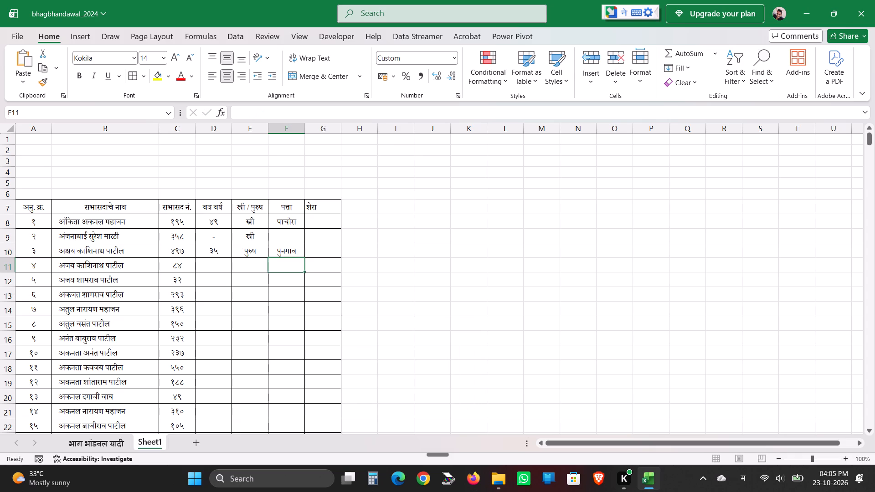
Fill the third member's age, gender and address down into the fourth member's row, D11 to F11.
left_click(215, 261)
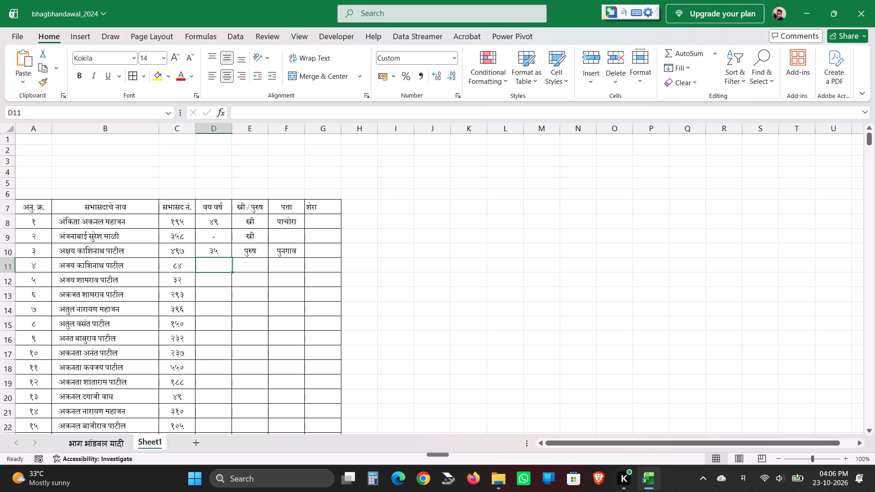
left_click_drag(215, 261, 281, 260)
key("ctrl+d")
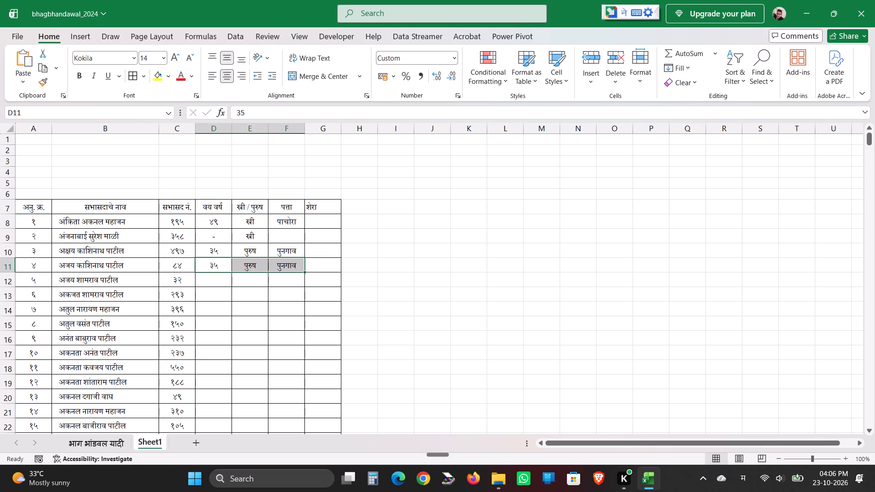
Enter ४२ as the fifth member's age in D12.
left_click(241, 286)
left_click(213, 279)
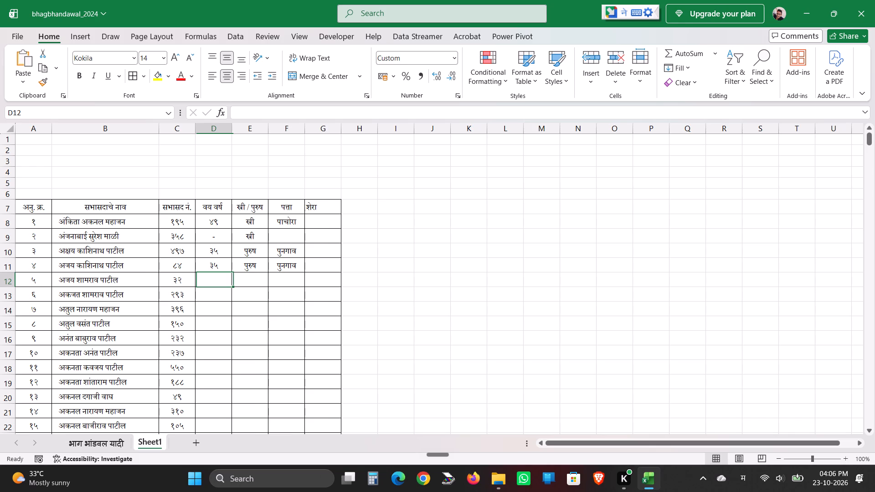
type("42")
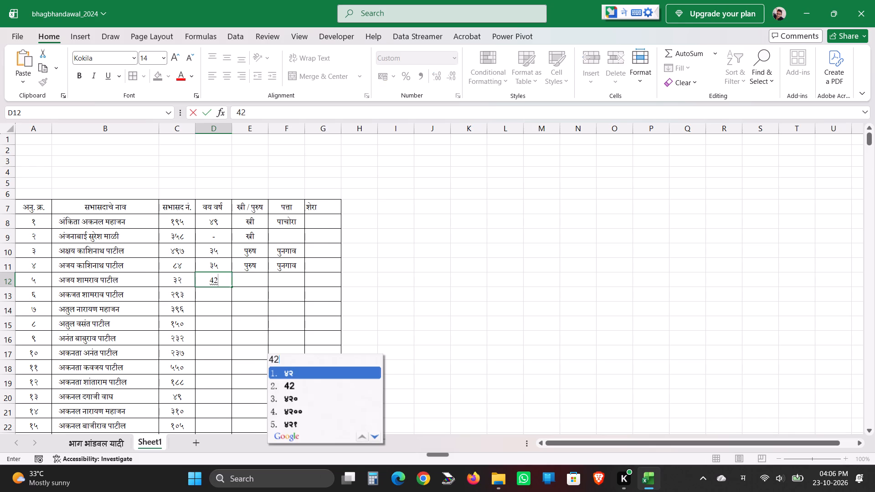
key("Return")
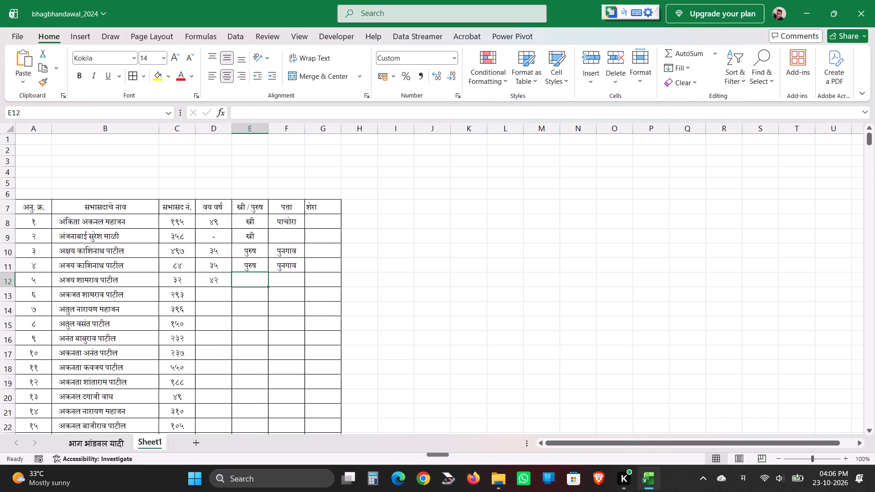
Fill पुरुष and पुनगाव down from row 11 into the fifth member's gender and address cells, E12 and F12.
key("ctrl+d")
key("Tab")
key("ctrl+d")
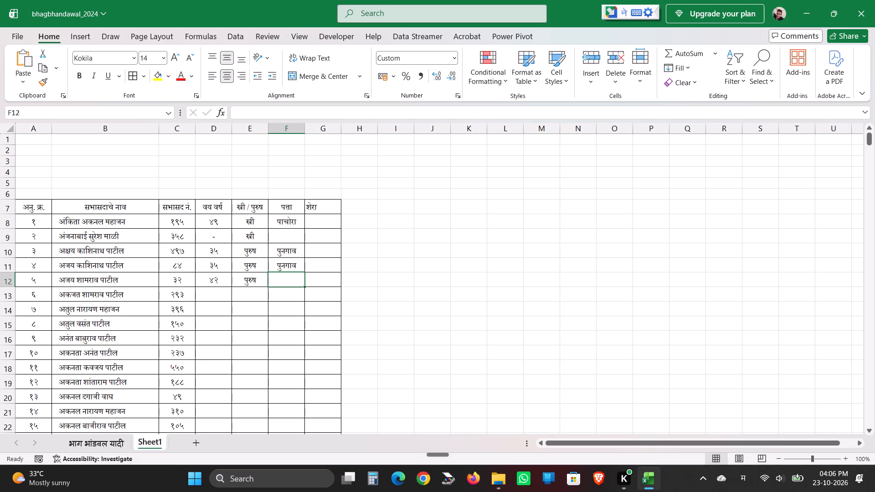
Fill पुनगाव from F12 down the पत्ता column to the last member row.
left_click(276, 282)
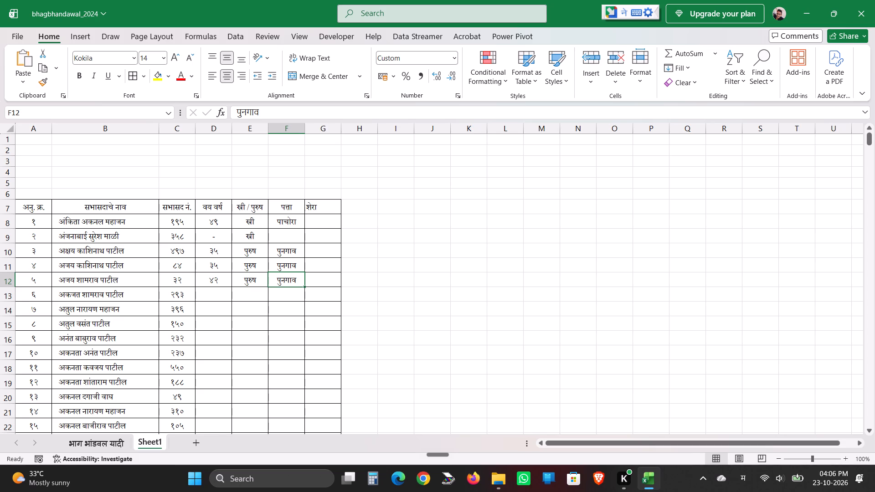
double_click(304, 287)
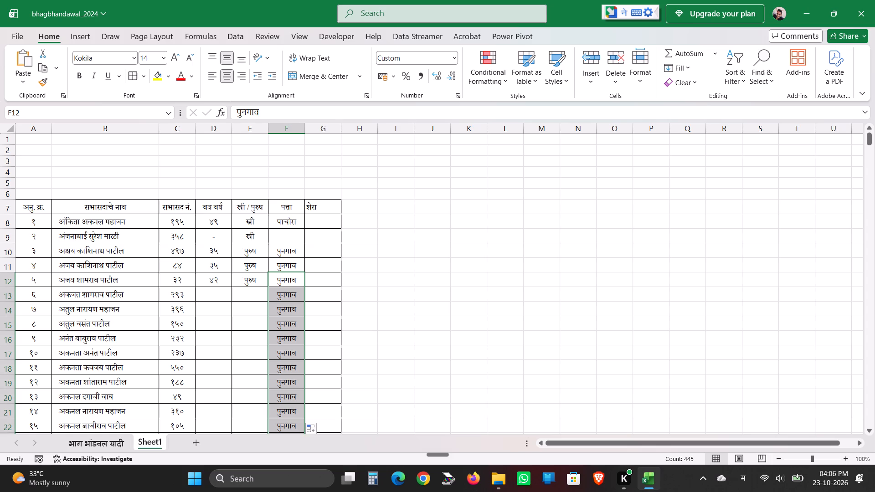
Correct the sixth member's first name to अजित in B13, keeping the rest of the name.
left_click(243, 295)
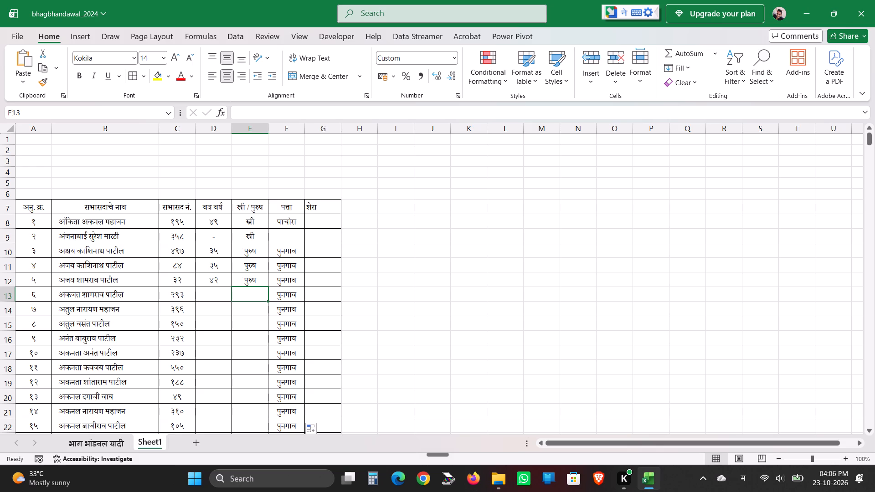
left_click(95, 297)
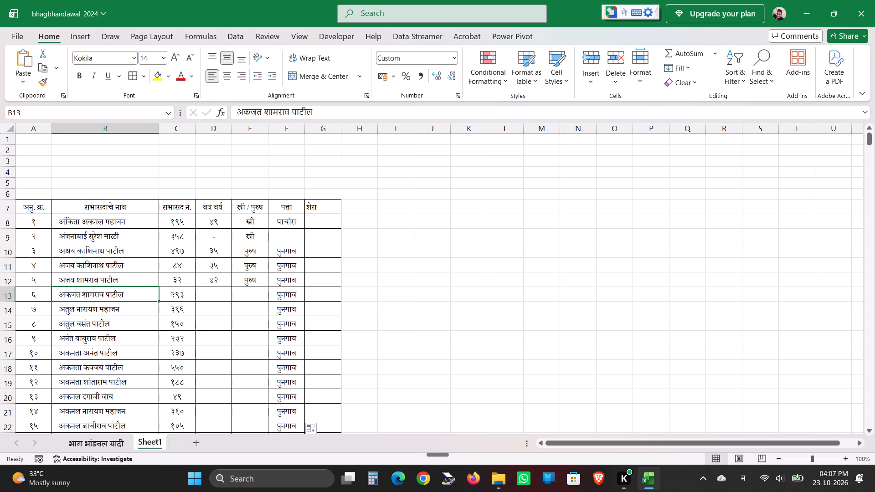
triple_click(71, 293)
left_click(71, 293)
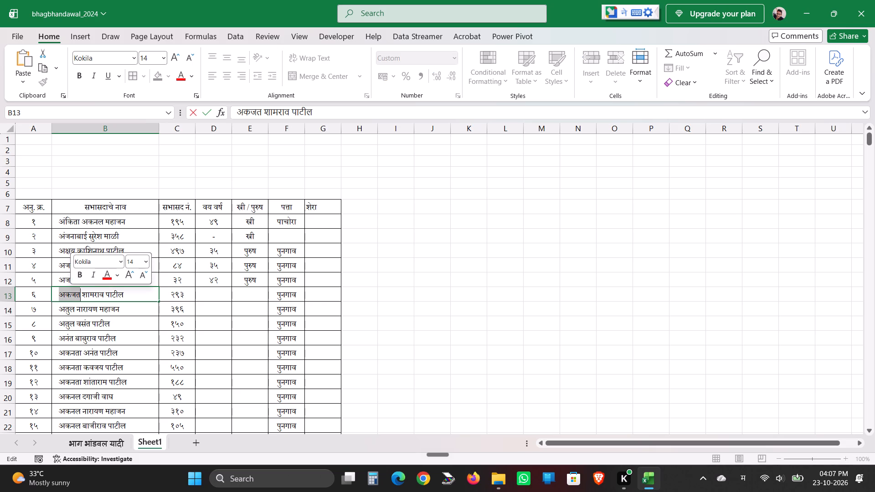
type("ajit")
key("Return")
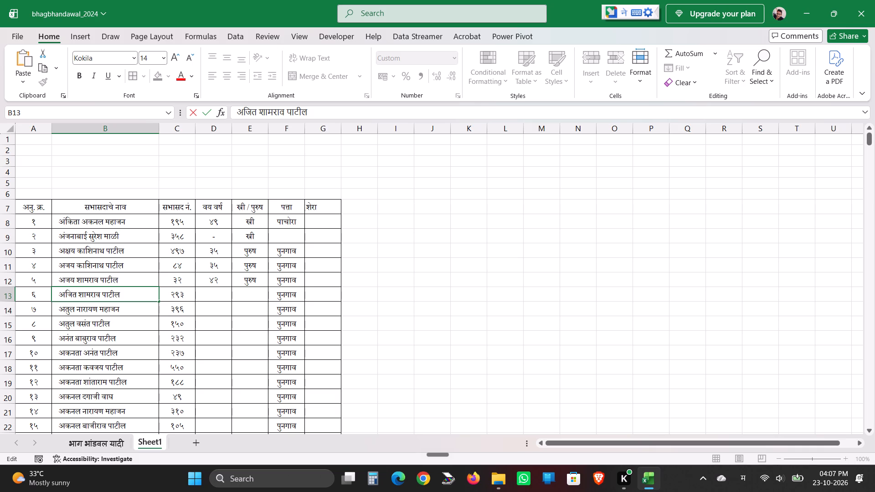
left_click(72, 307)
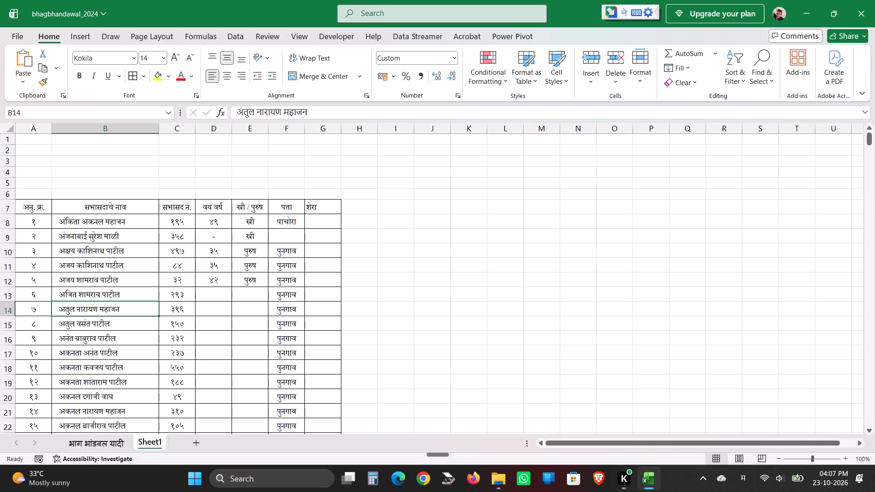
Correct the tenth member's first name to अनिता in B17, keeping the rest of the name.
left_click(73, 340)
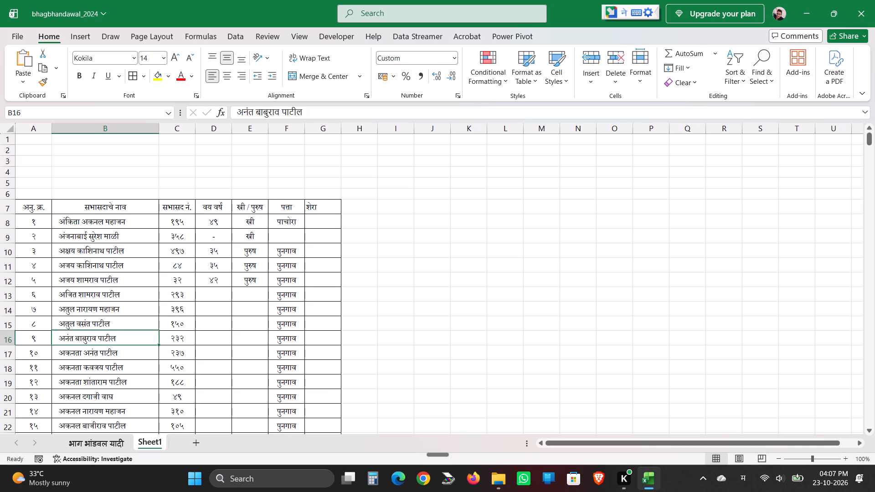
scroll(73, 340, "down", 2)
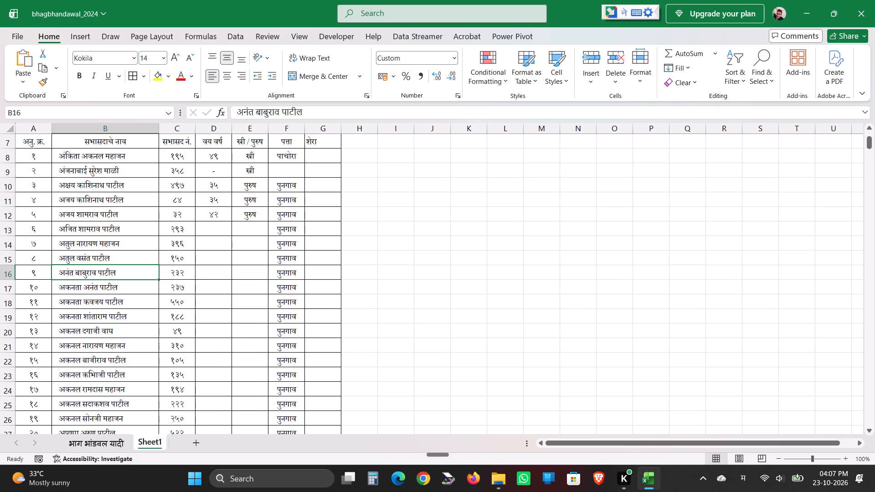
left_click(90, 296)
left_click(86, 284)
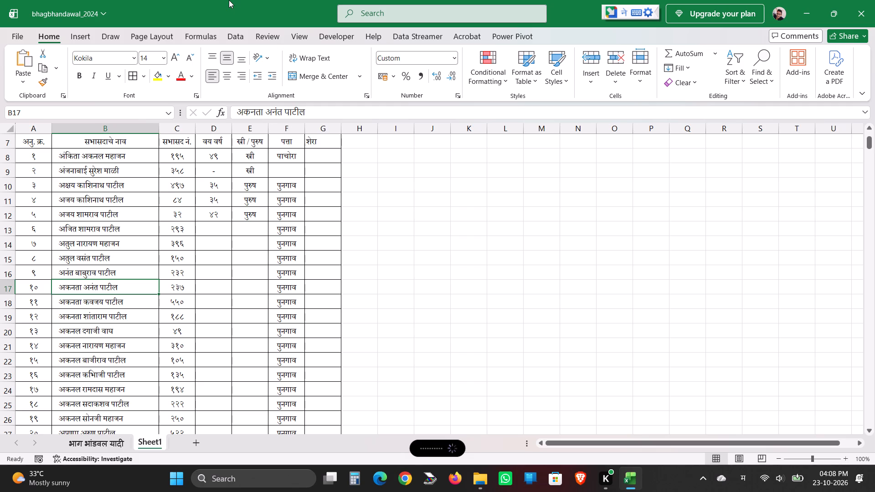
key("ctrl+v")
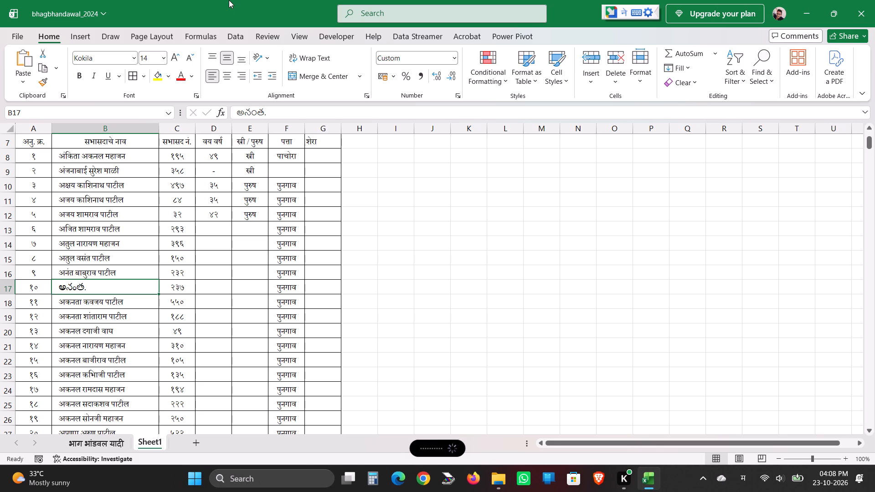
key("ctrl+v")
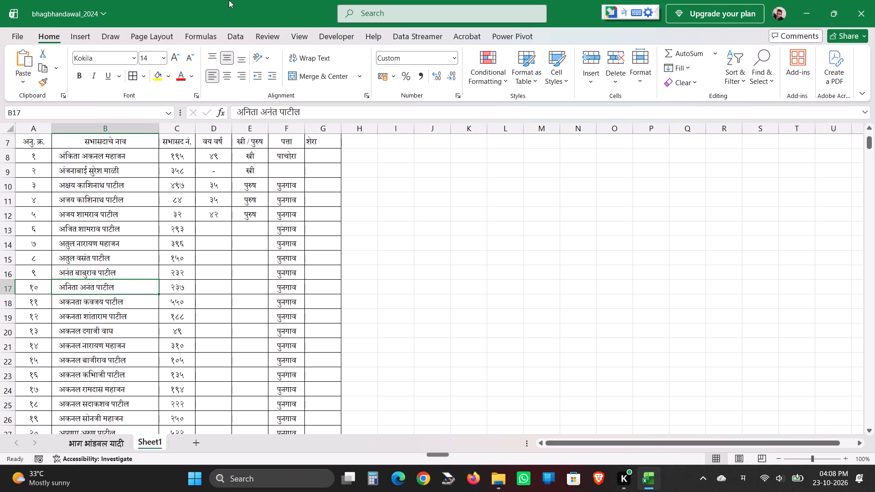
key("Return")
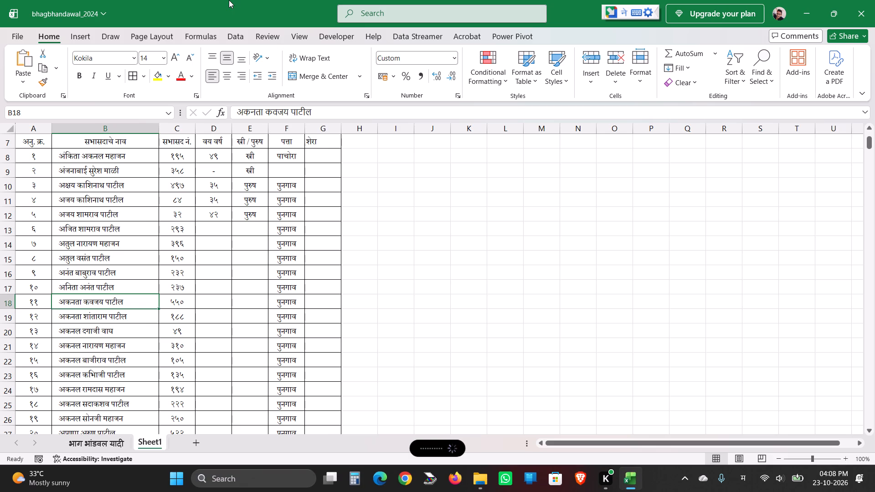
Correct the eleventh member's first name to अनिता and middle name to विजय in B18.
key("ctrl+v")
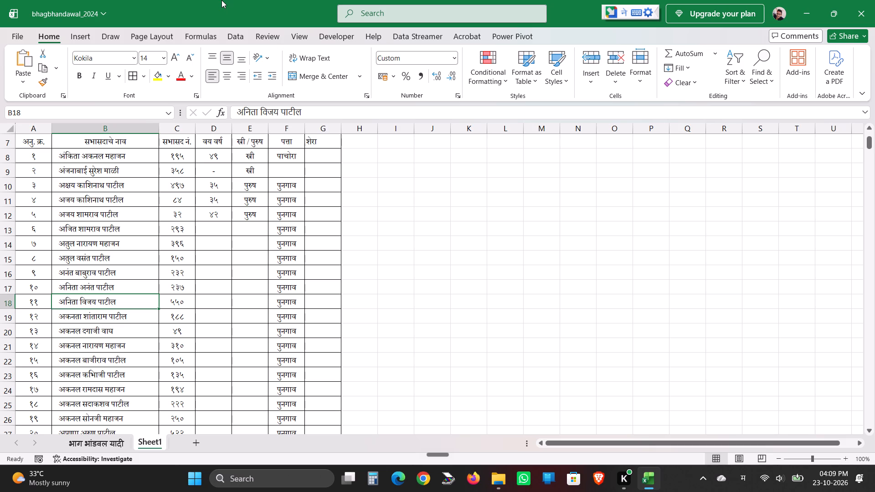
key("Return")
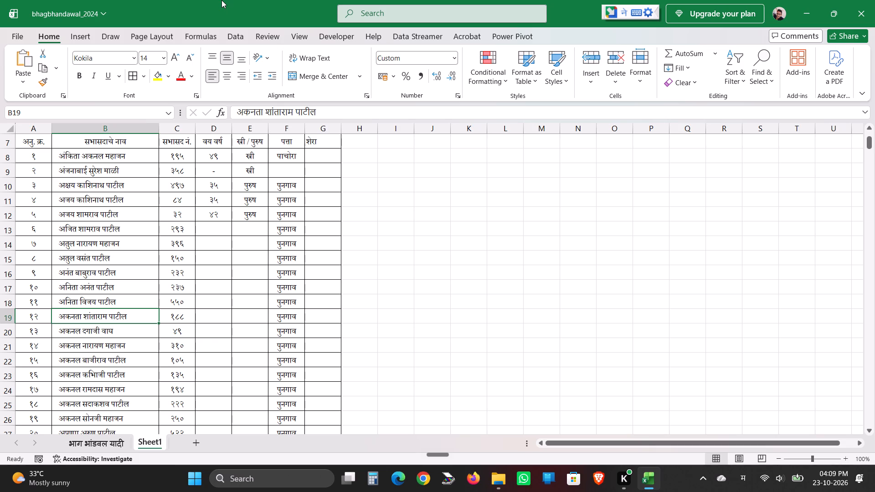
Return to the sixth member's row and select the empty age cell, D13.
key("Up")
key("Up")
key("Up")
key("Up")
key("Up")
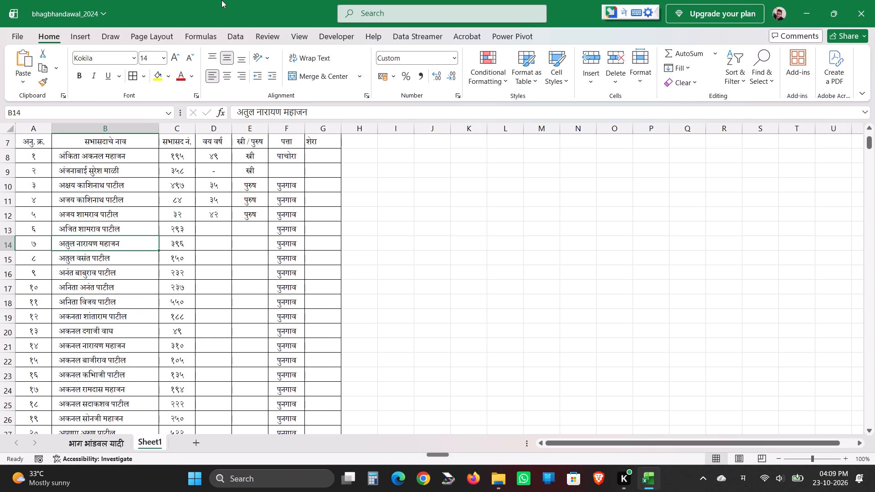
key("Up")
key("Right")
key("Right")
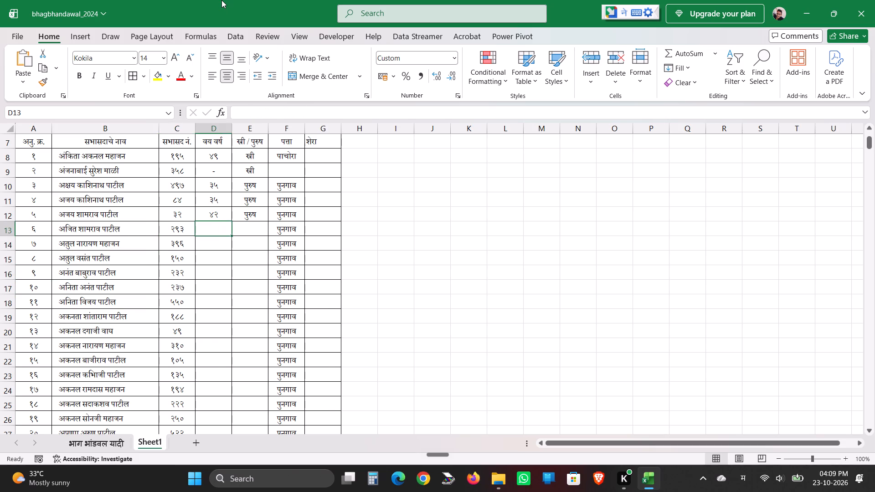
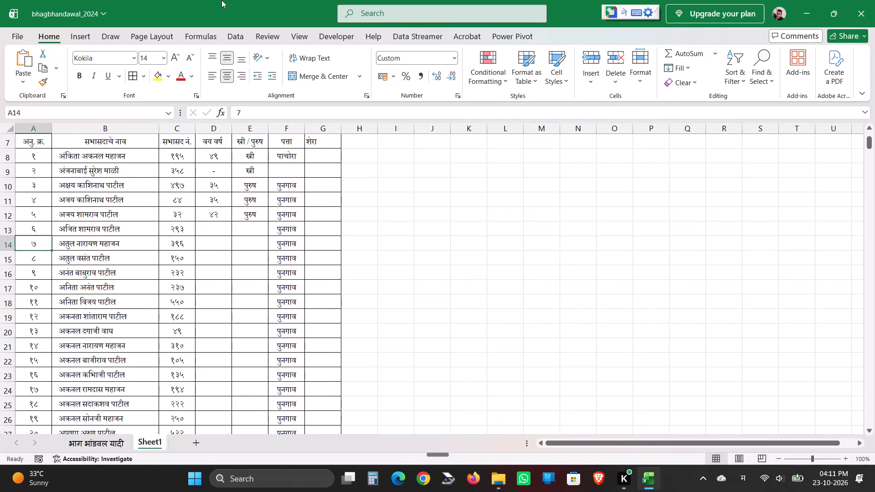
Correct the twelfth member's first name to अनिता in B19, keeping the rest of the name.
key("Down")
key("Down")
key("Right")
key("Down")
key("Down")
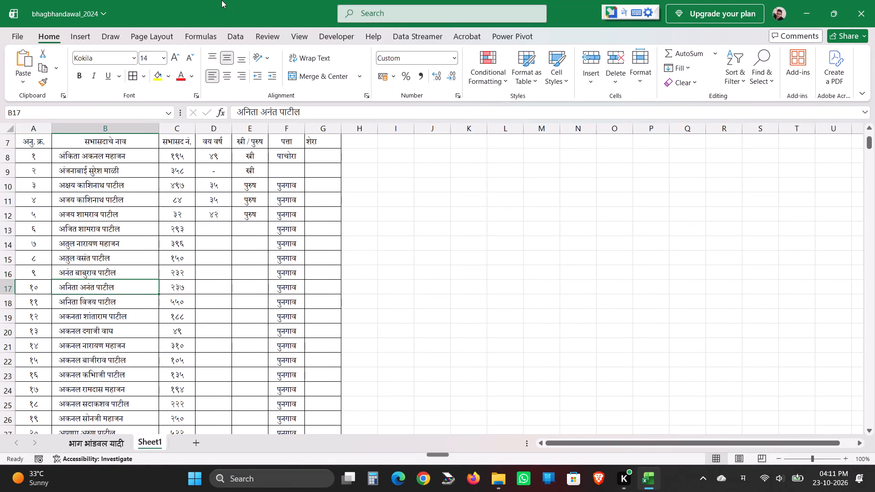
key("Down")
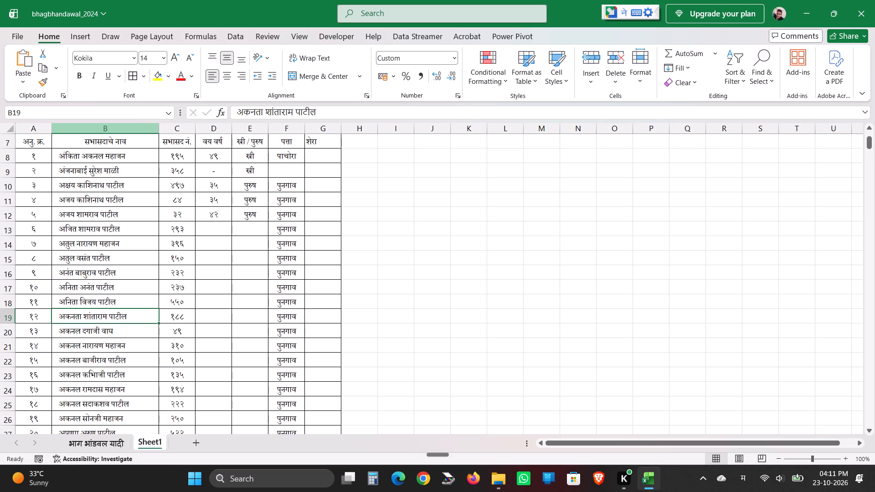
triple_click(73, 318)
double_click(73, 318)
left_click(73, 318)
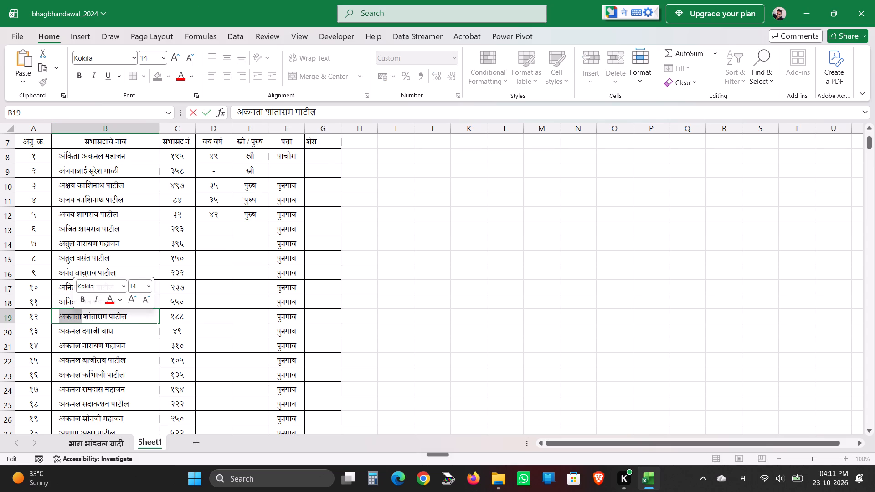
type("anita")
key("shift+Return")
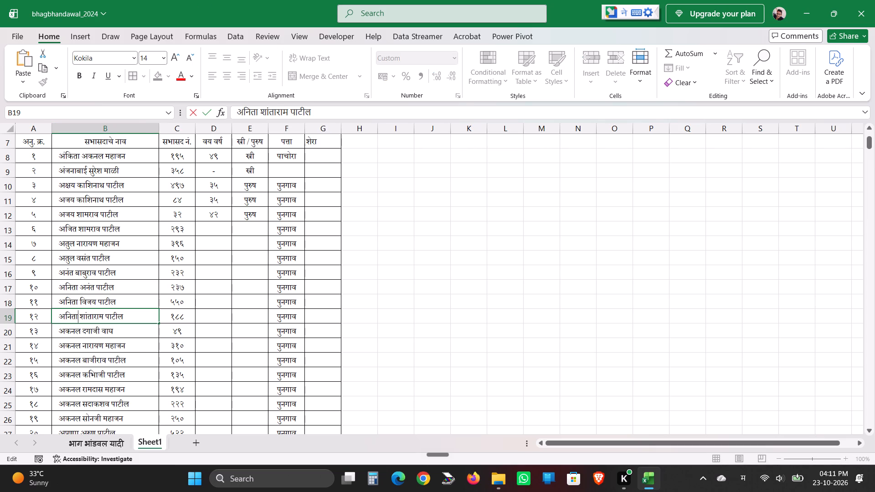
left_click(525, 259)
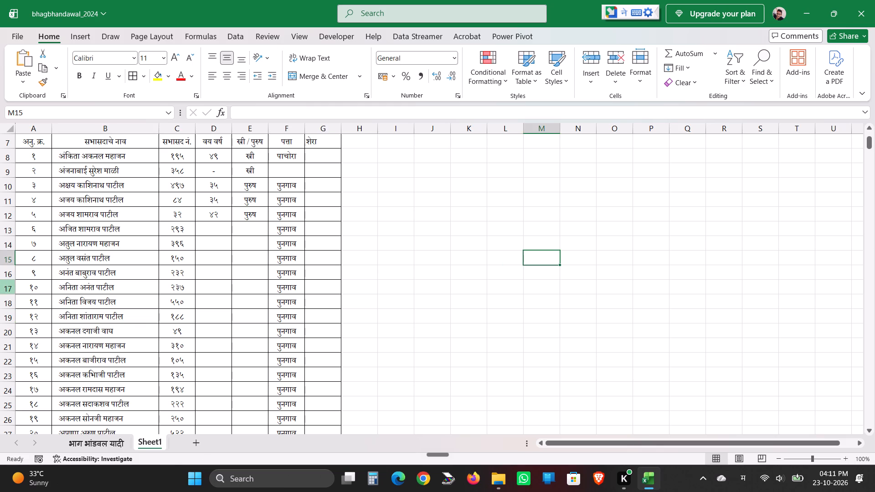
Add a new blank worksheet after Sheet1.
left_click(199, 445)
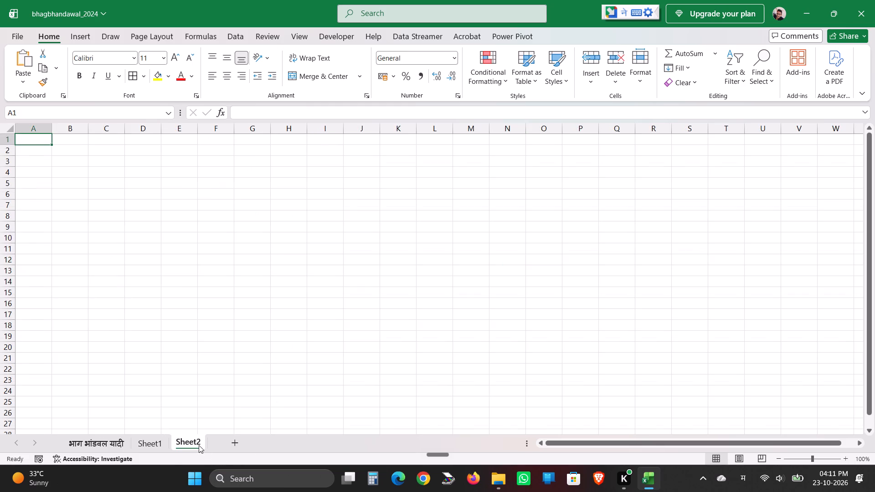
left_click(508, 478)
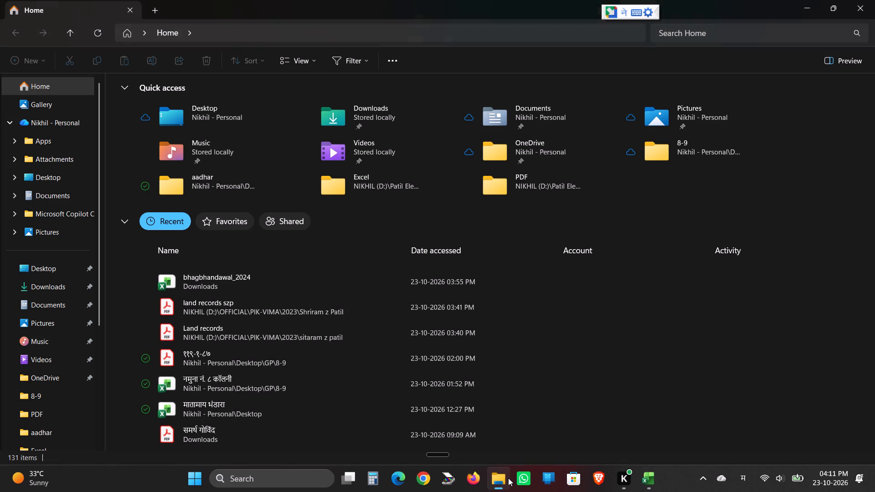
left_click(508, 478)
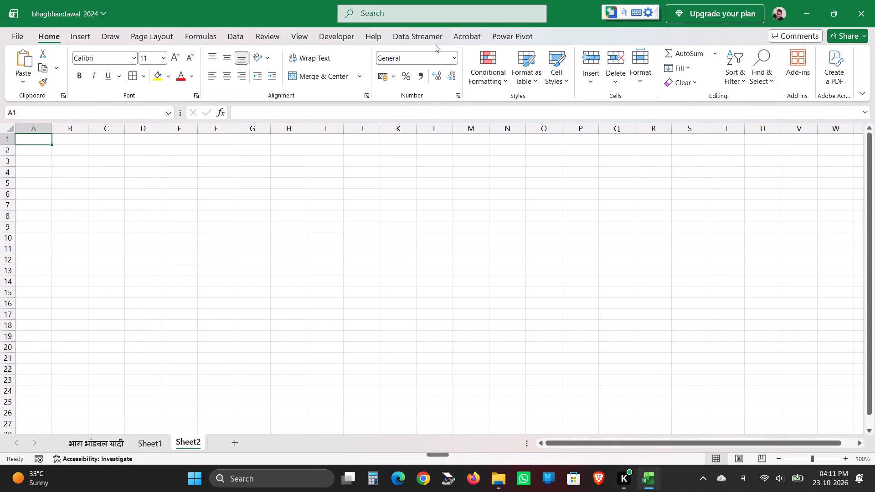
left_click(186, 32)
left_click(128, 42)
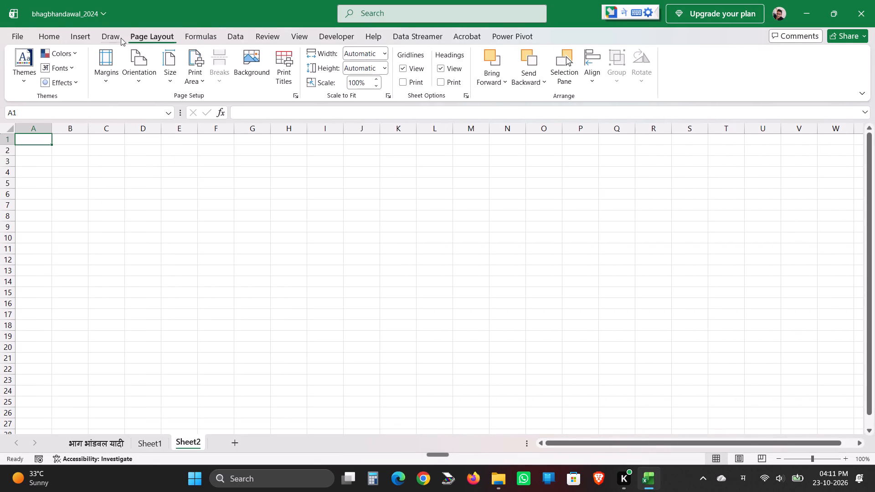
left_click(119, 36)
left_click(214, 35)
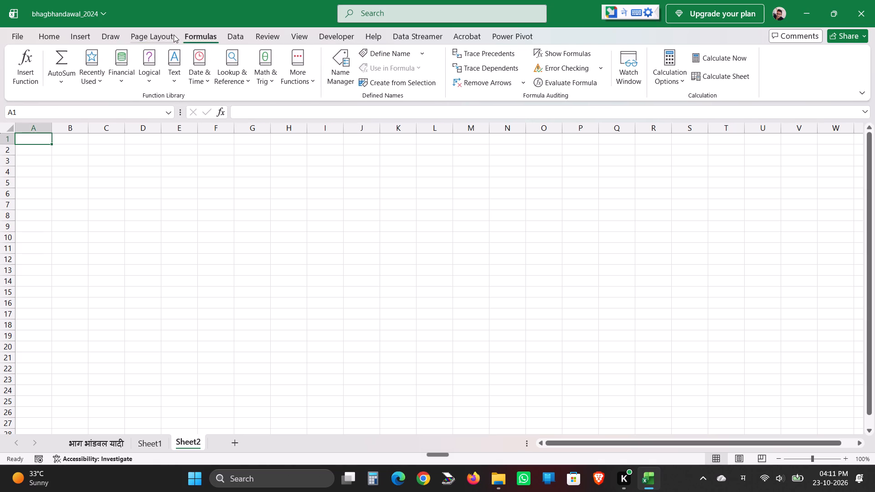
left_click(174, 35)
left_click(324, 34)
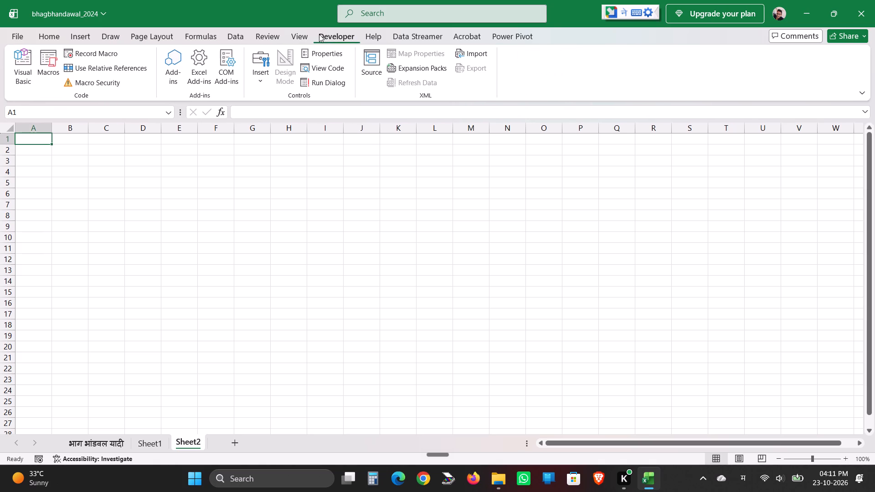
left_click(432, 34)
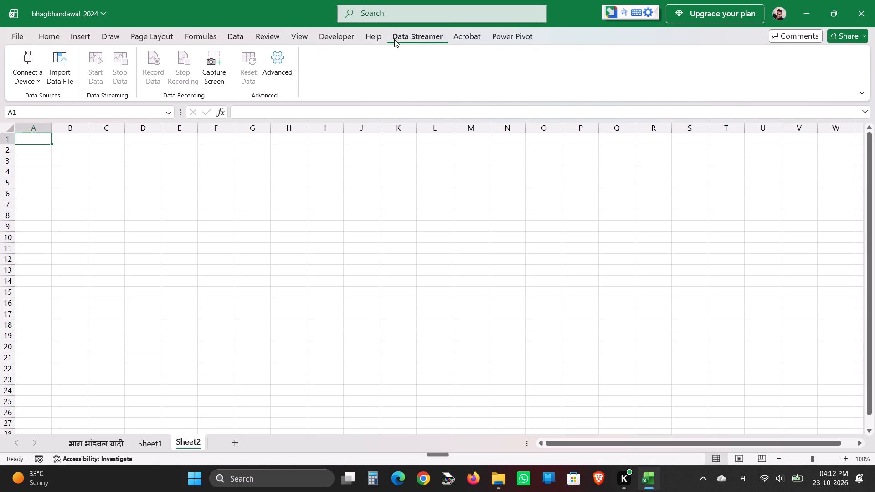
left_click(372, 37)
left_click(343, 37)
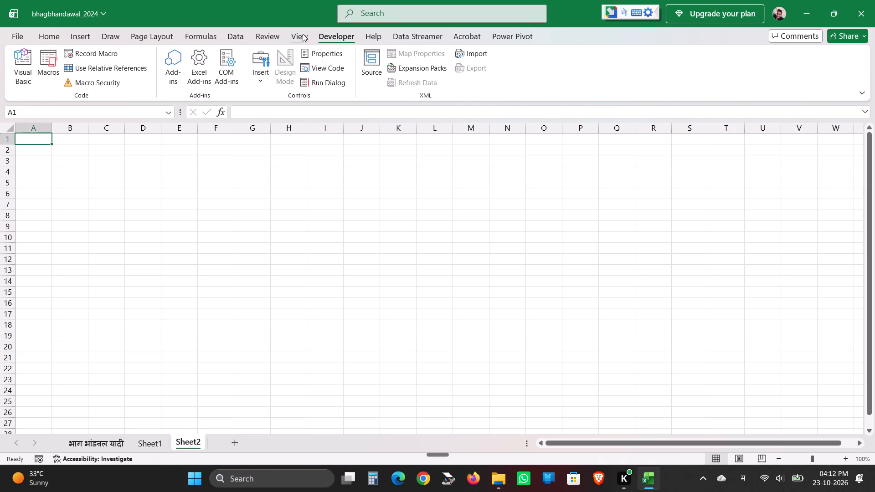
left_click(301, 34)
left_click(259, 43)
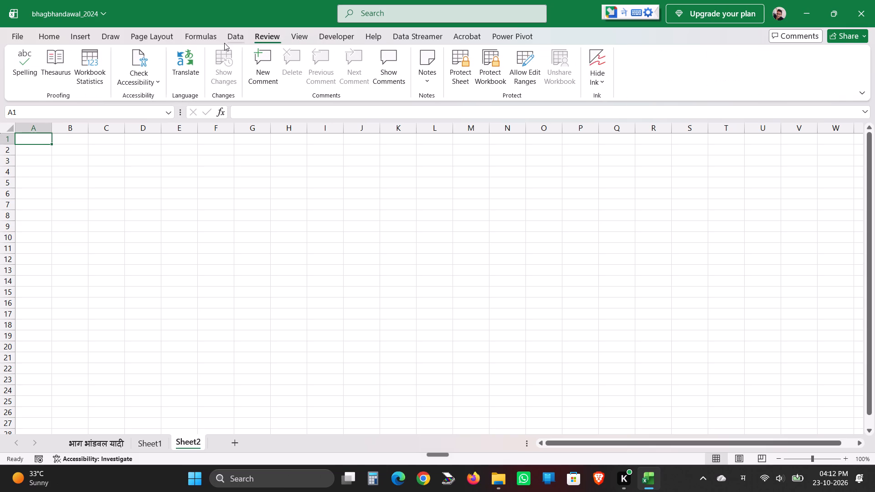
Start a data import from a PDF file and browse the Downloads and Desktop folders for the source PDF.
left_click(231, 44)
left_click(17, 77)
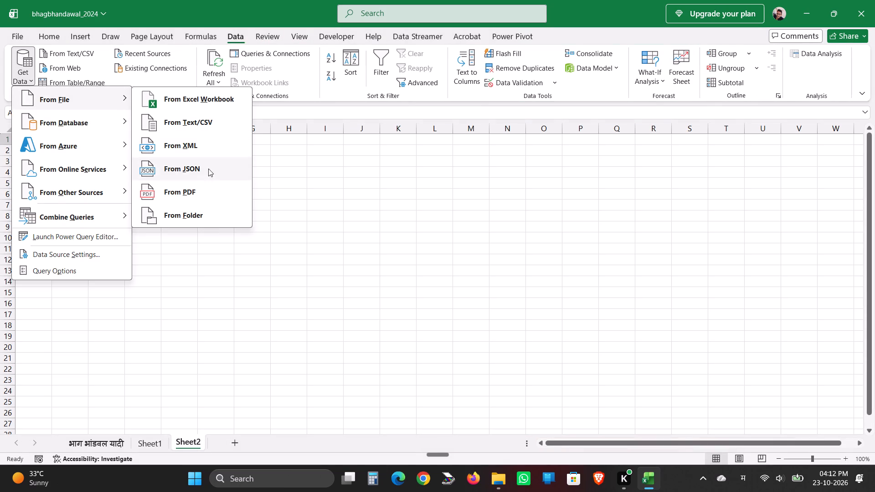
left_click(213, 194)
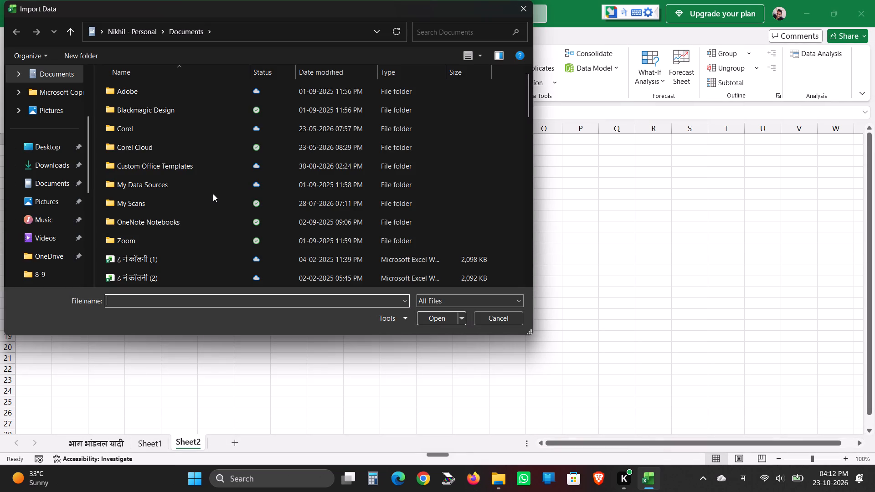
left_click(41, 159)
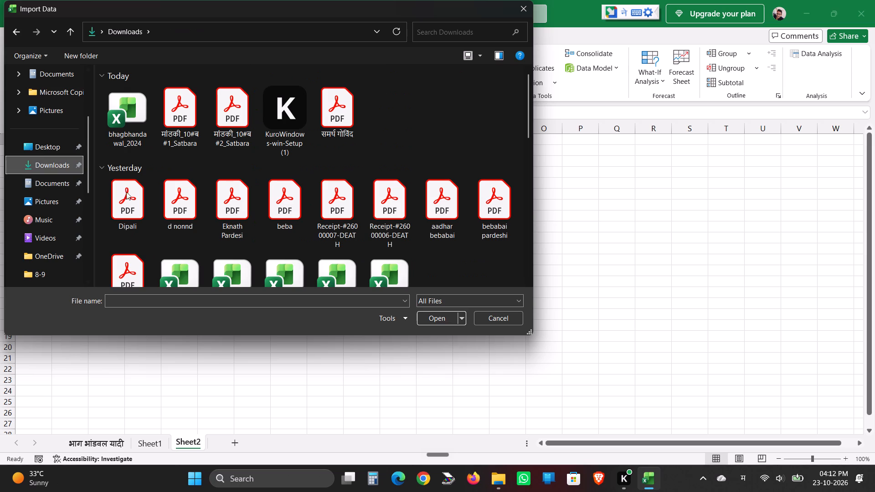
scroll(410, 221, "down", 1)
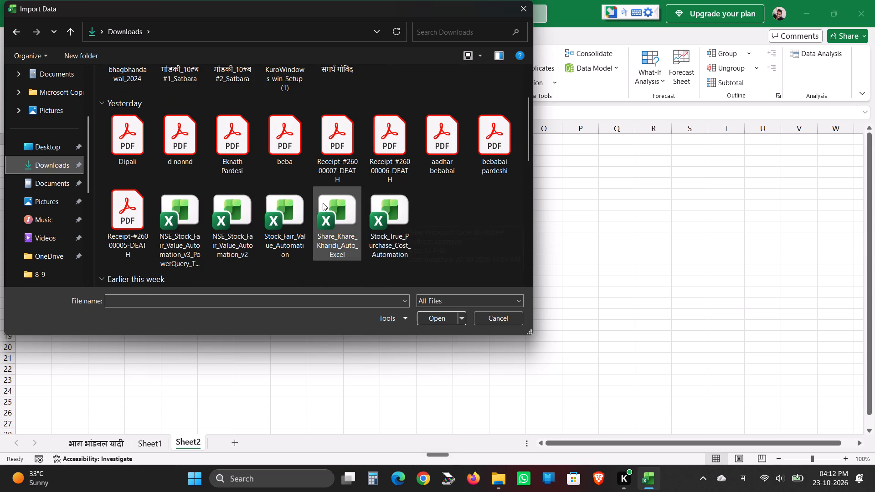
scroll(323, 203, "down", 1)
scroll(323, 203, "up", 1)
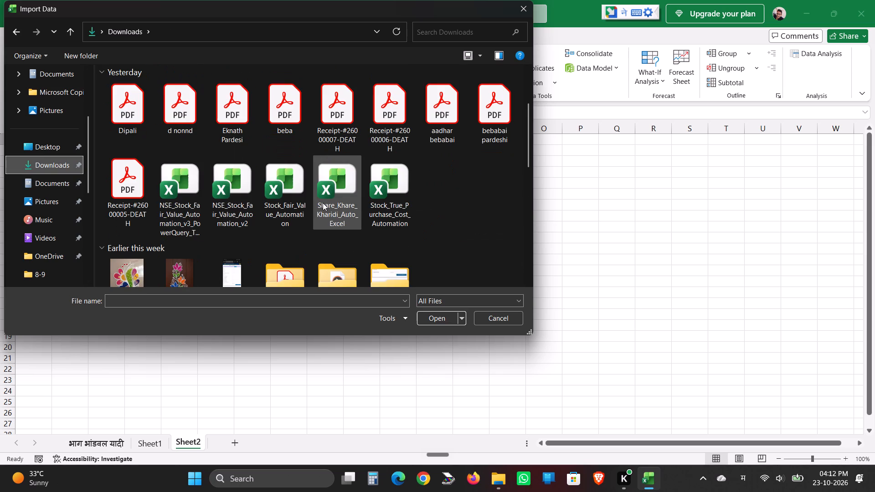
scroll(323, 203, "up", 3)
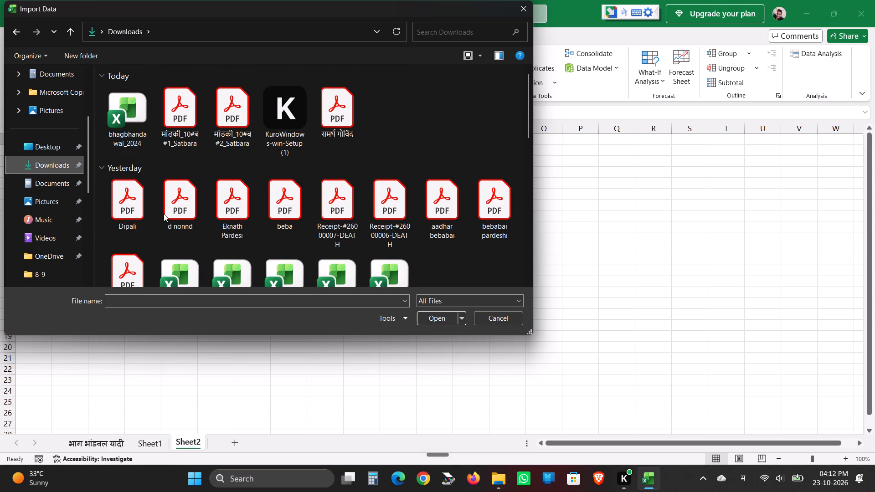
left_click(40, 148)
scroll(223, 189, "down", 4)
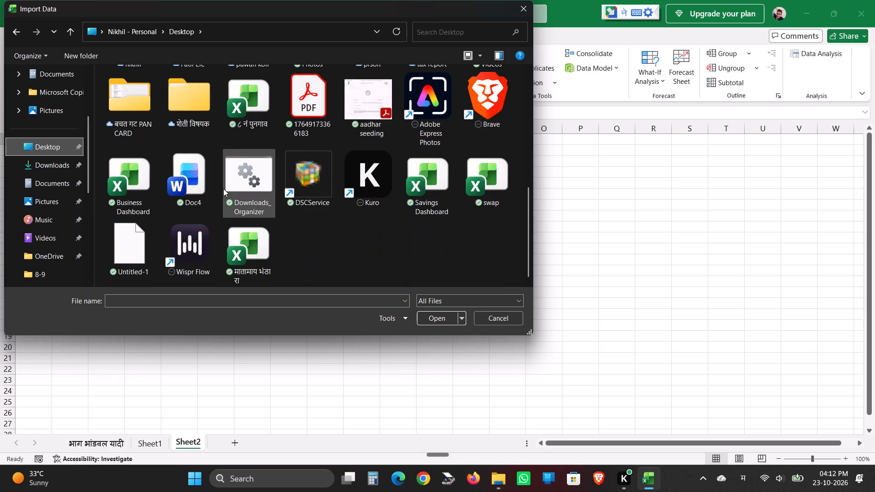
scroll(223, 189, "up", 2)
scroll(223, 189, "down", 2)
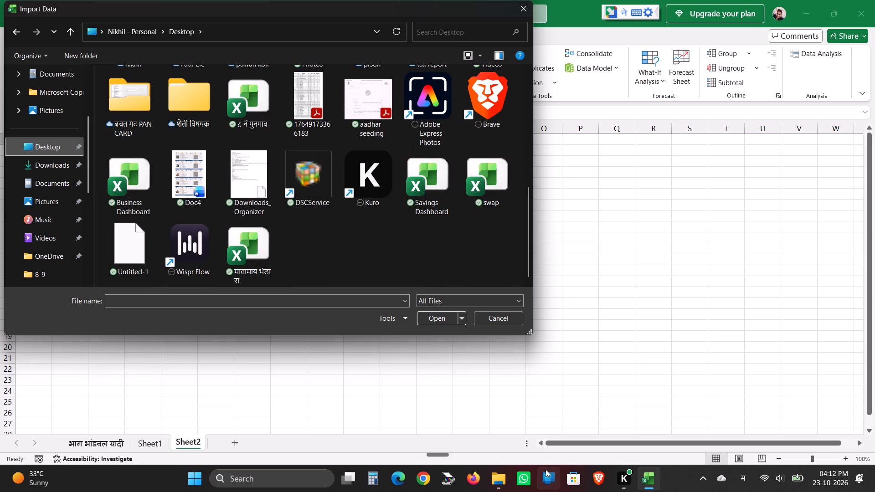
Switch to WhatsApp, leaving the PDF import's file selection open.
left_click(488, 477)
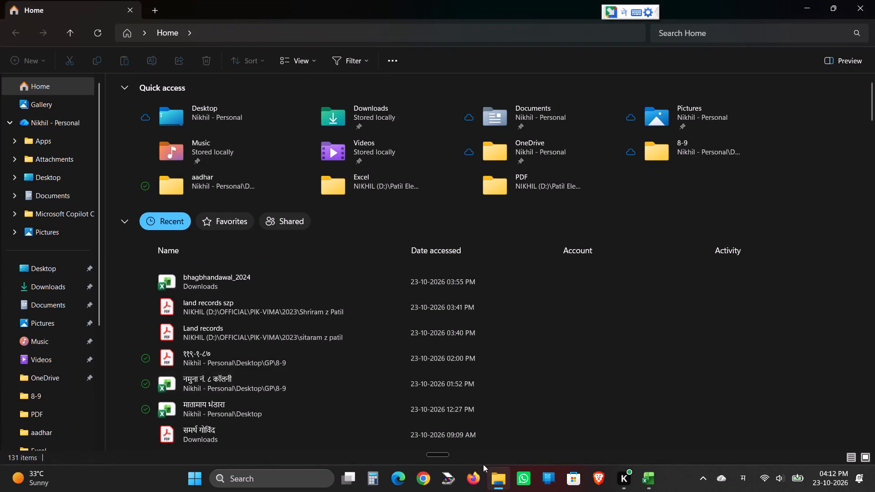
left_click(490, 468)
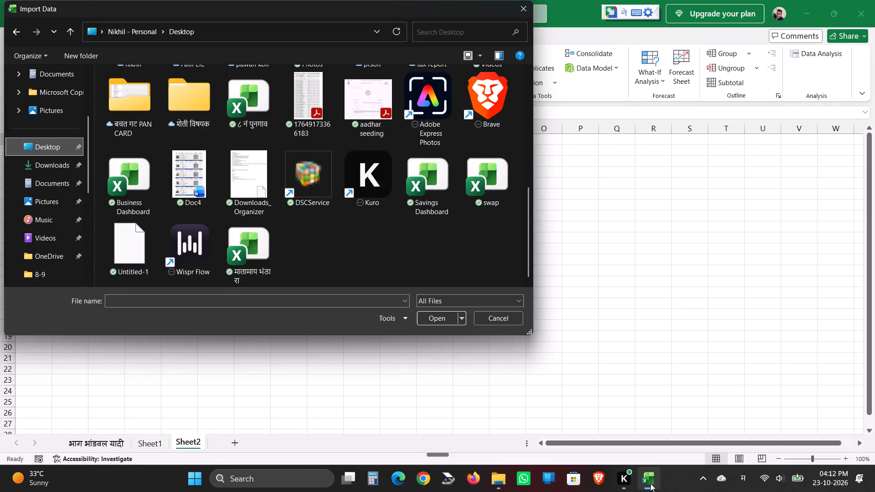
left_click(523, 478)
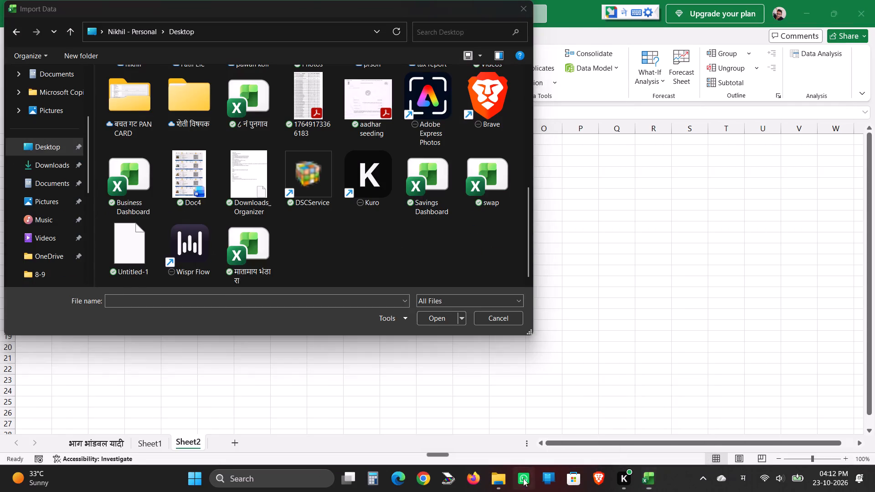
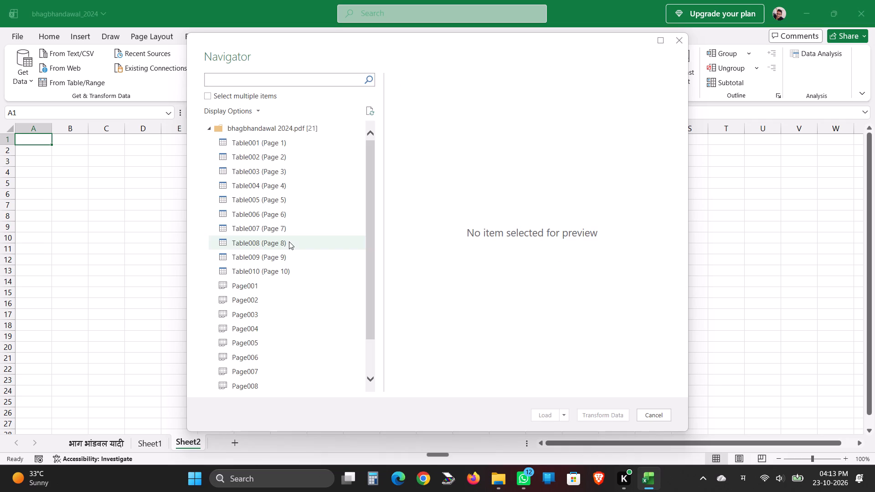
Preview Table010, Page001, Page004 and Table001 of bhagbhandawal 2024.pdf to check the extracted member data, and close the import without loading.
left_click(289, 272)
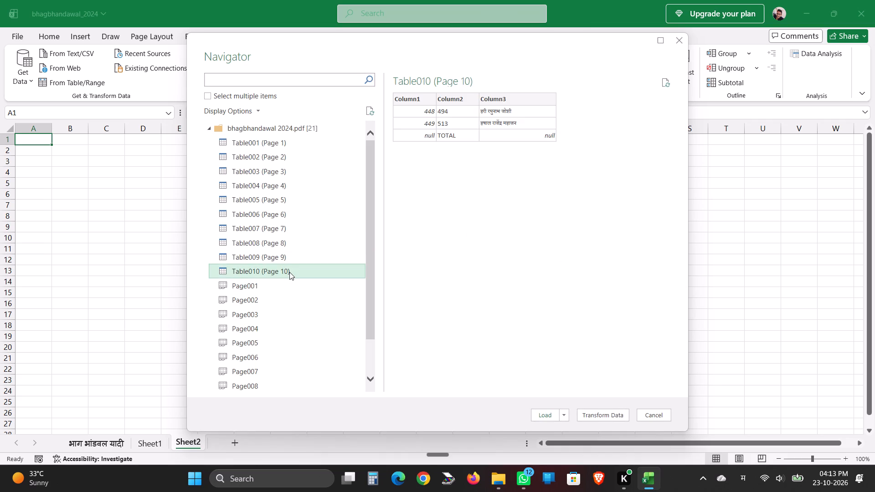
left_click(283, 290)
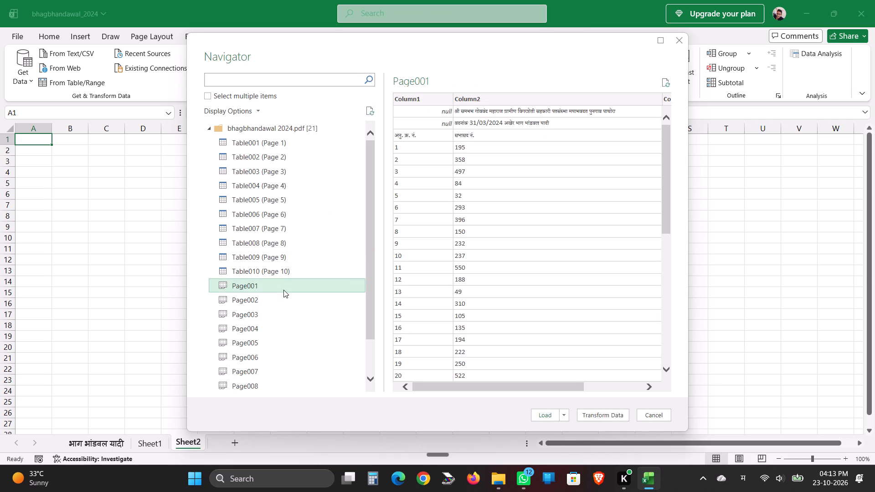
scroll(527, 317, "down", 14)
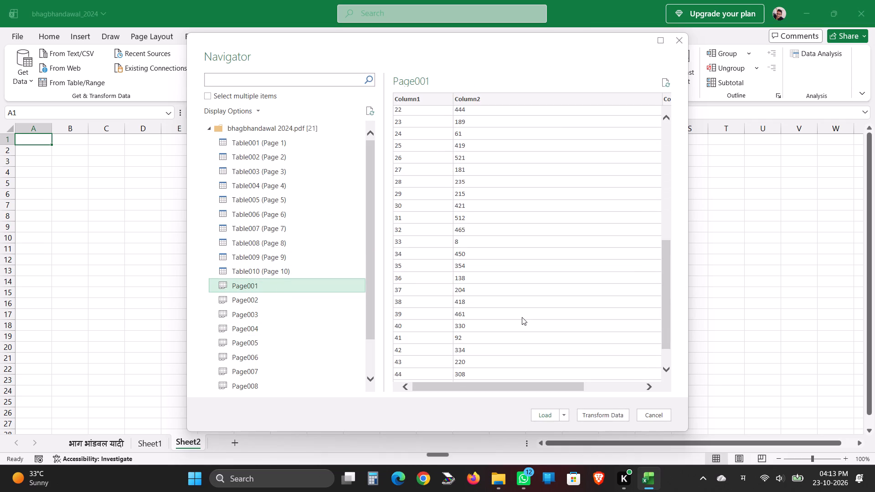
left_click(311, 323)
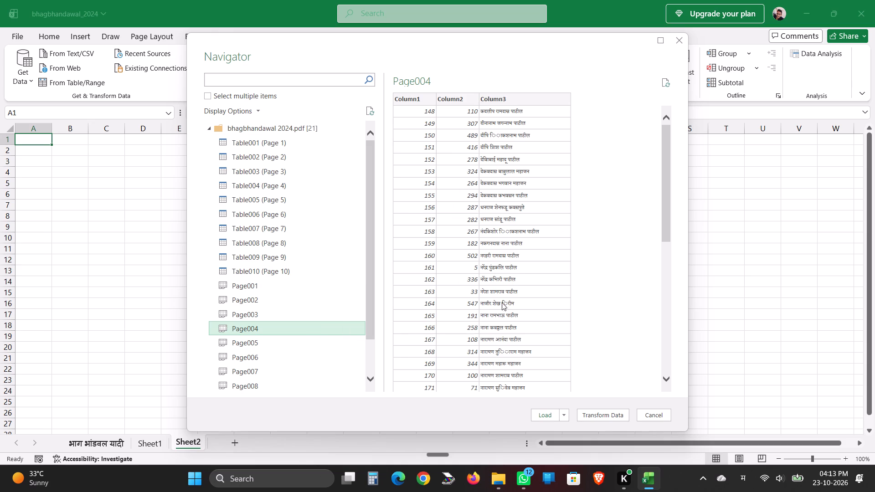
scroll(528, 298, "down", 9)
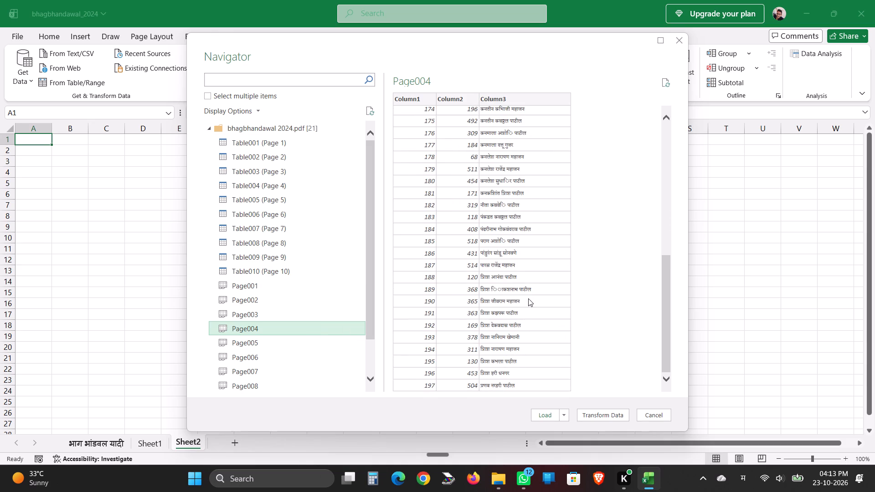
scroll(528, 298, "up", 11)
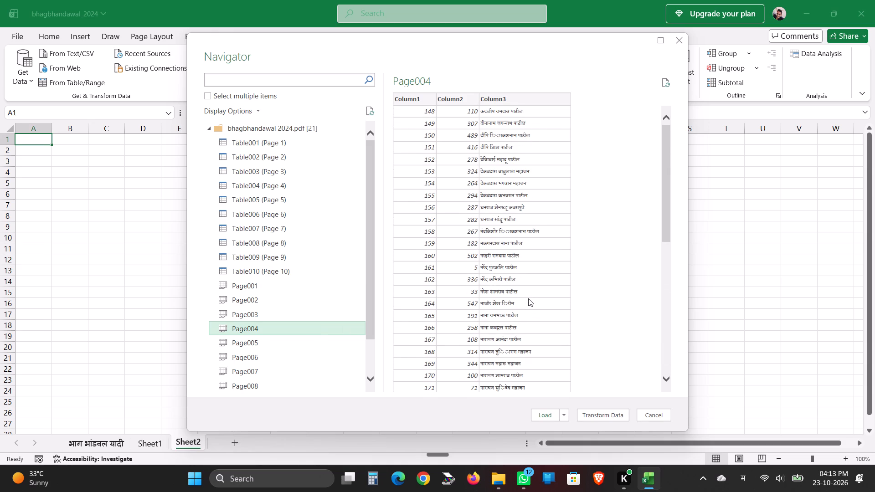
left_click(273, 138)
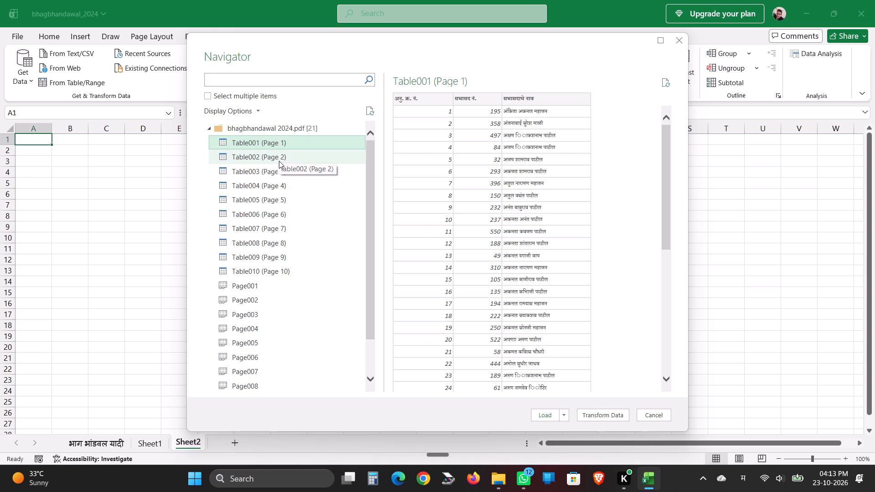
left_click(677, 47)
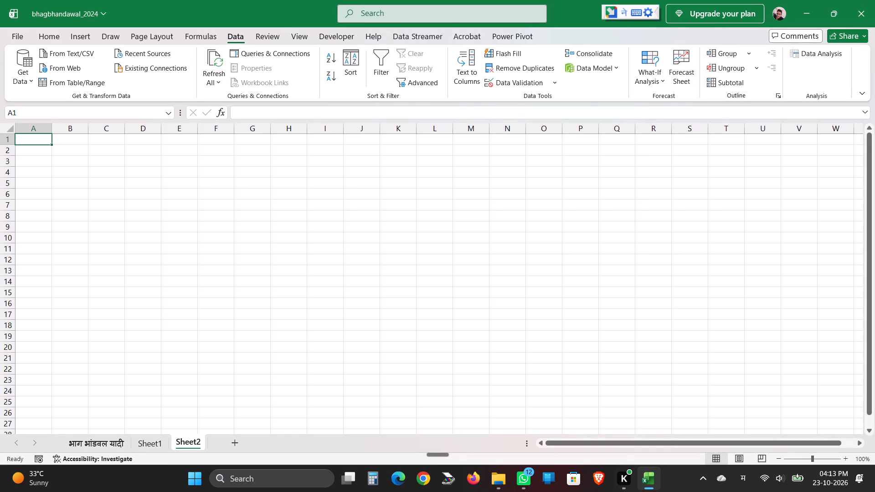
Delete the भाग भांडवल यादी sheet from the workbook, keeping Sheet1 and Sheet2.
left_click(107, 441)
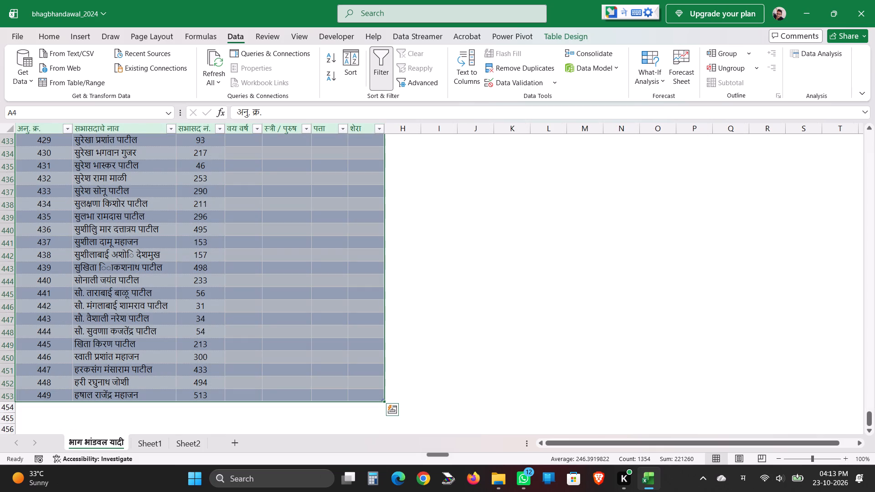
left_click(160, 439)
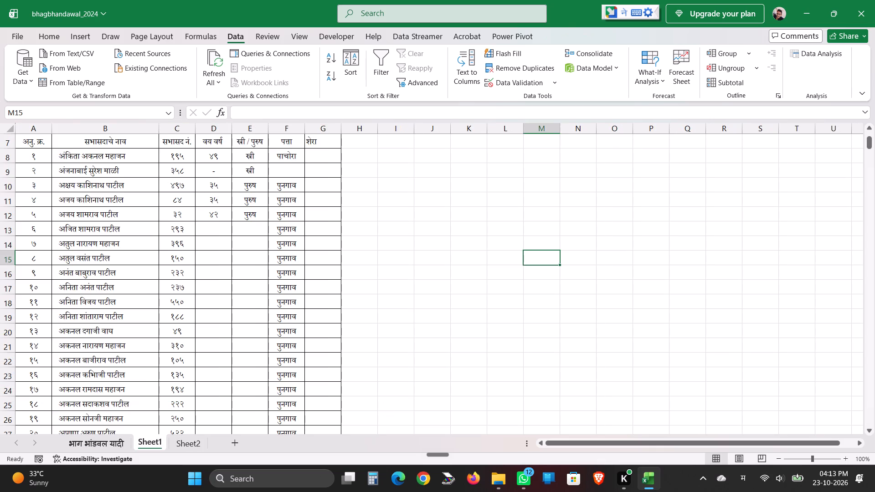
right_click(118, 443)
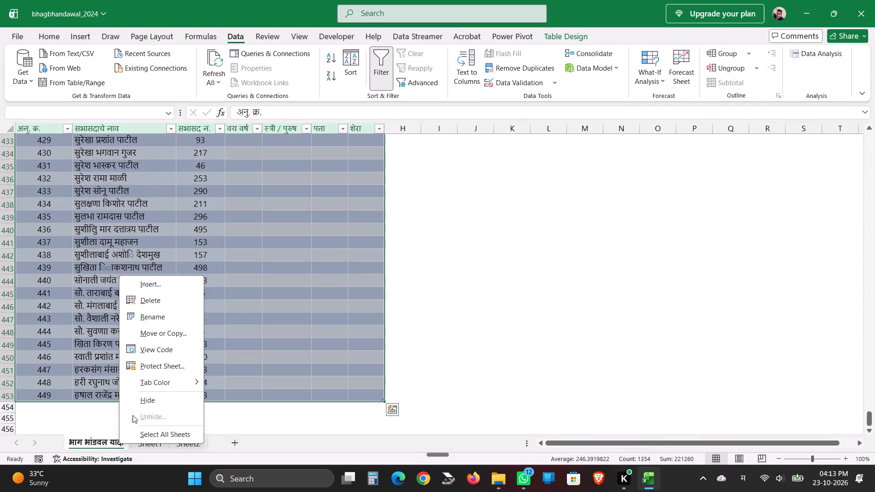
left_click(159, 299)
left_click(462, 260)
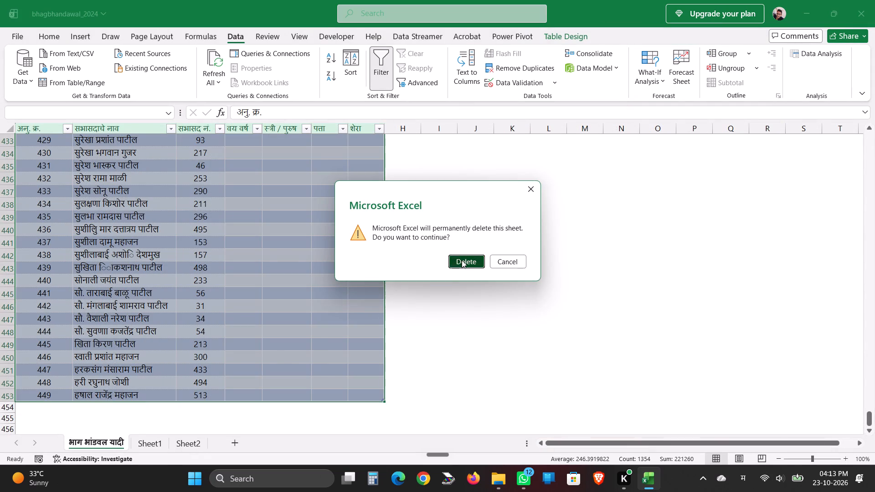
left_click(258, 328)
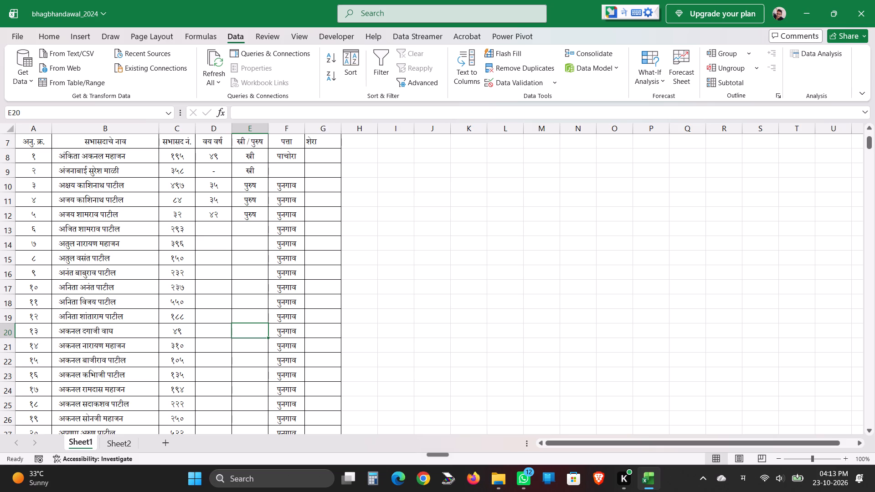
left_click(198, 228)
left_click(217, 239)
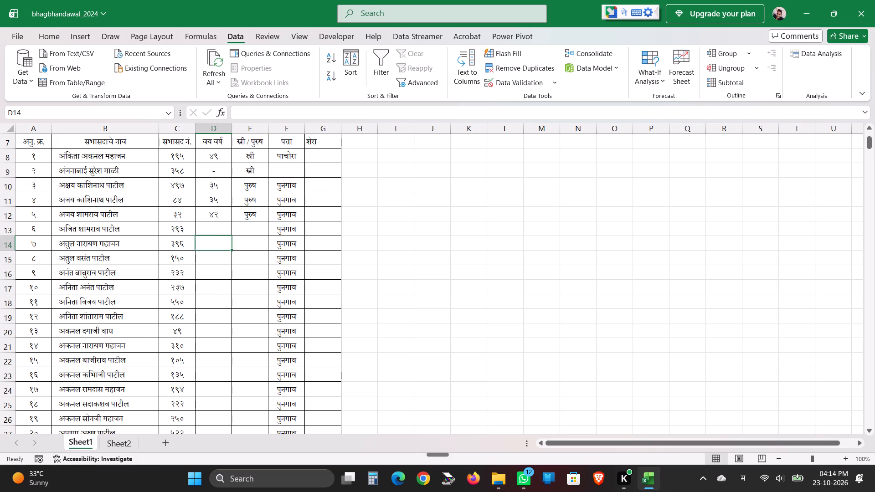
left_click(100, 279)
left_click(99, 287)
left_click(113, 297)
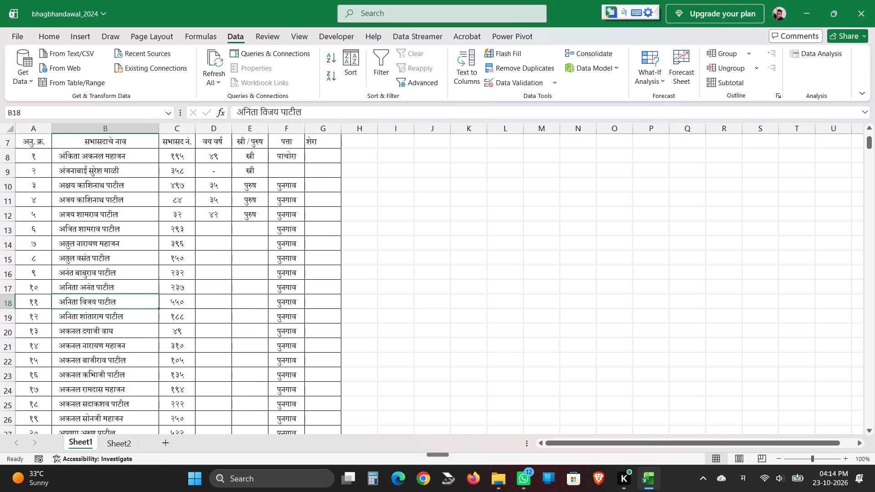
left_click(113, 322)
Correct the thirteenth member's first name to अनिल in B20, keeping the rest of the name.
left_click(106, 335)
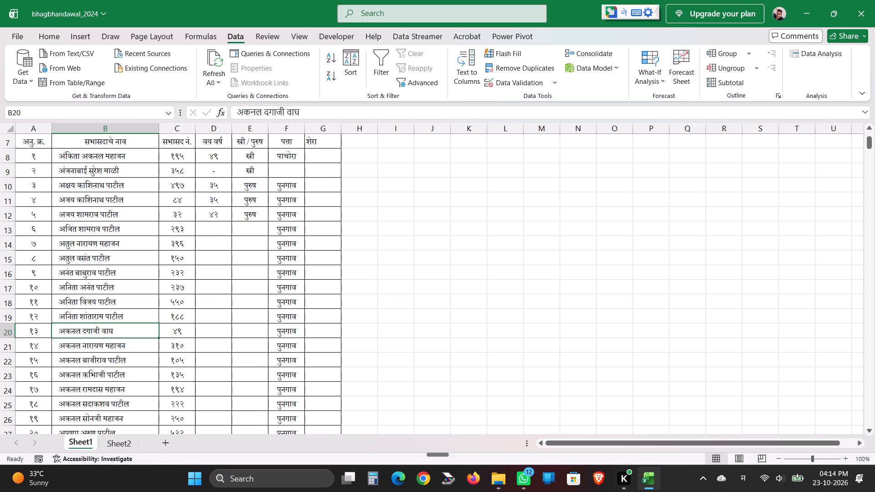
triple_click(67, 333)
left_click(67, 333)
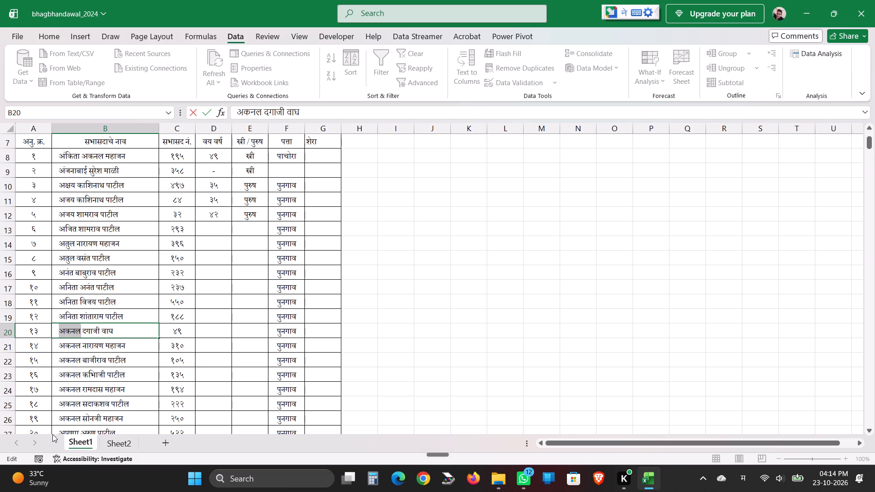
type("anil")
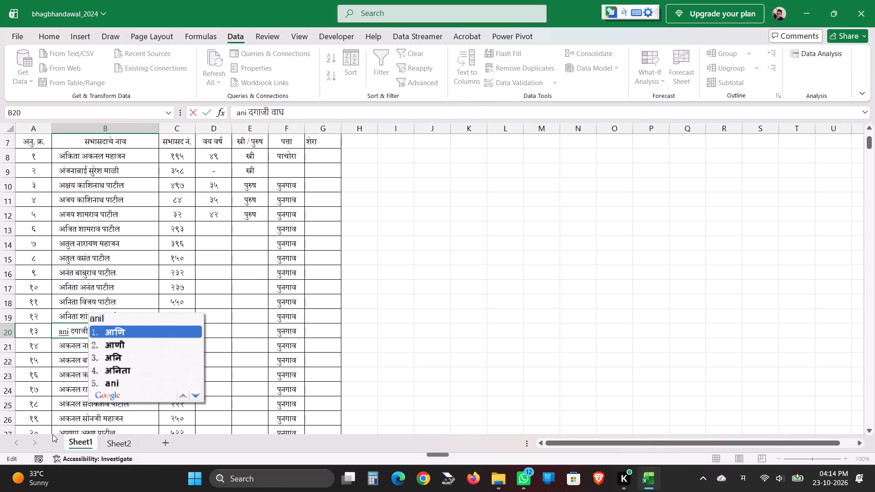
key("Return")
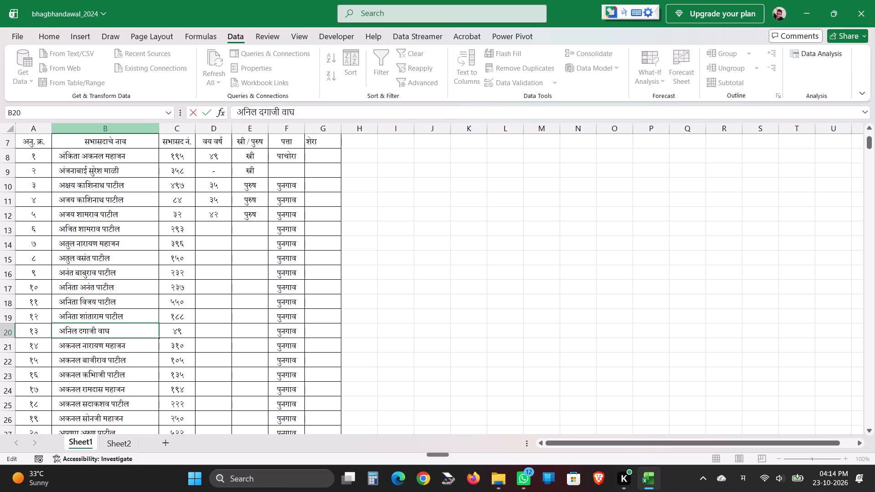
Copy अनिल from B20 and replace the misspelled first names in B21, B22 and B23 with it.
double_click(68, 332)
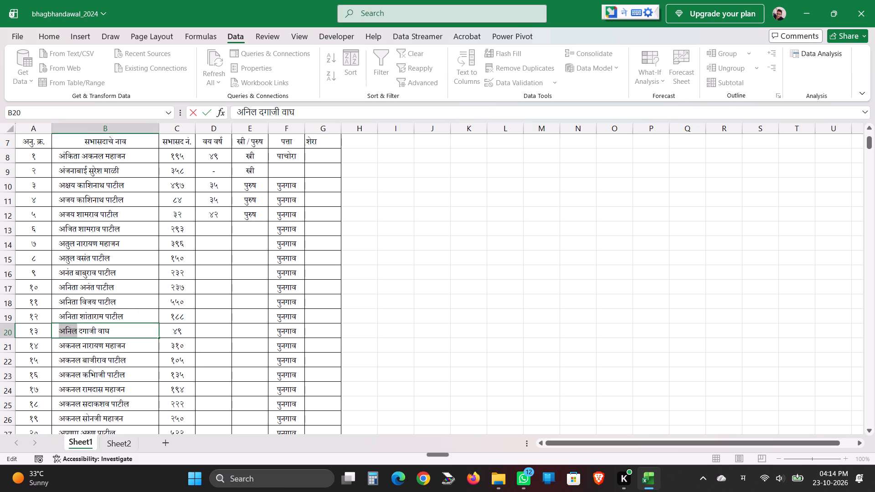
key("ctrl+c")
triple_click(67, 348)
left_click(67, 348)
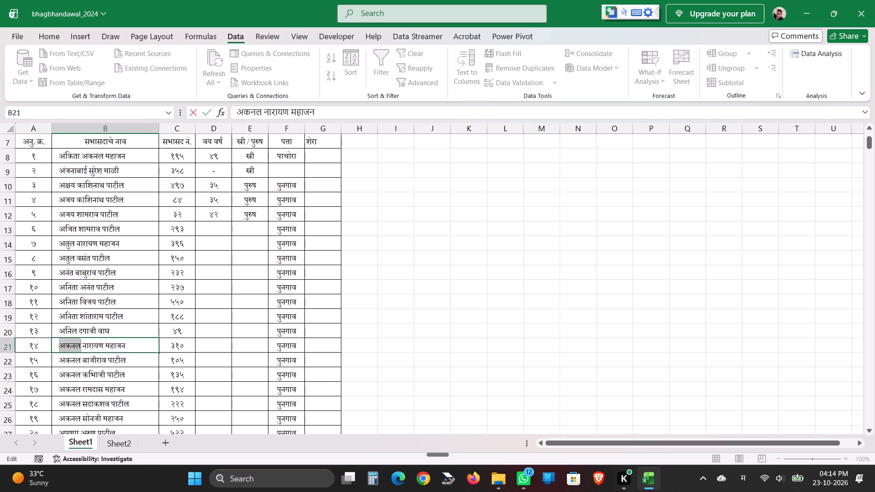
key("ctrl+v")
double_click(65, 364)
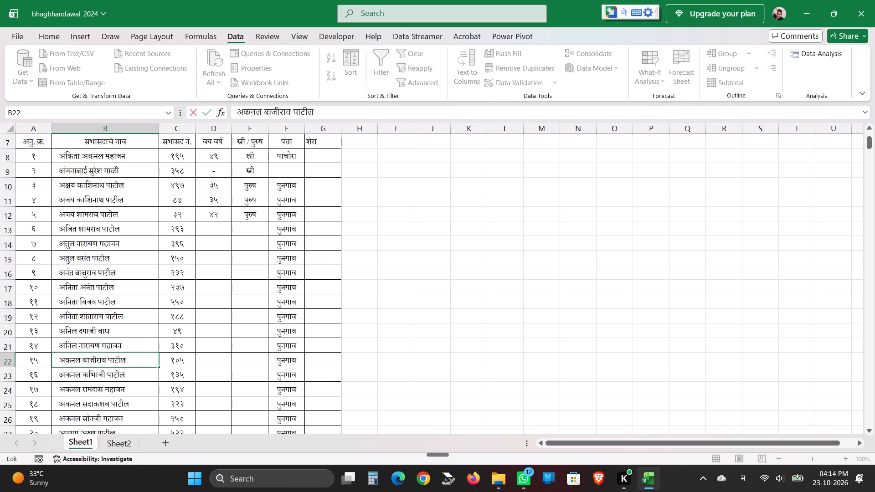
double_click(65, 364)
key("ctrl+v")
left_click(68, 376)
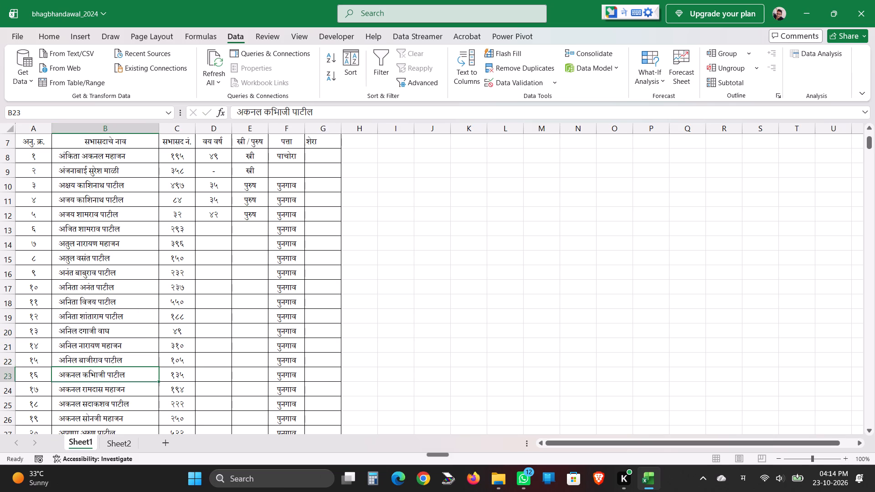
triple_click(68, 375)
double_click(68, 375)
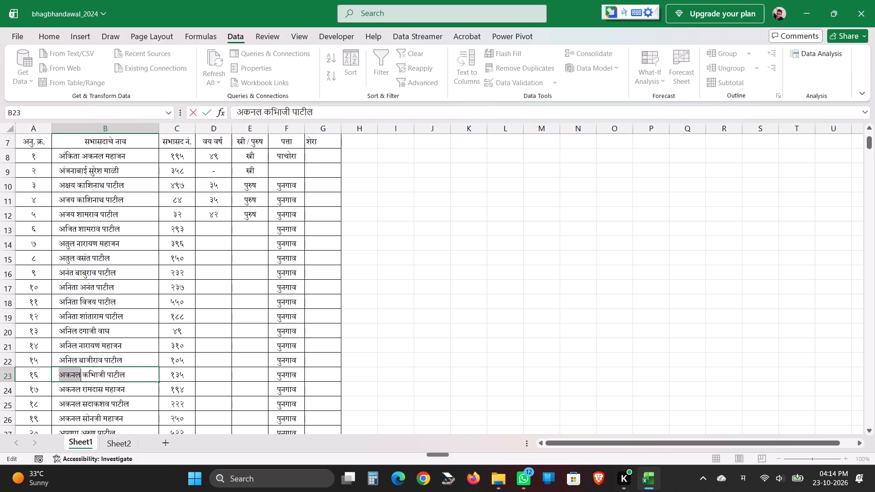
key("ctrl+v")
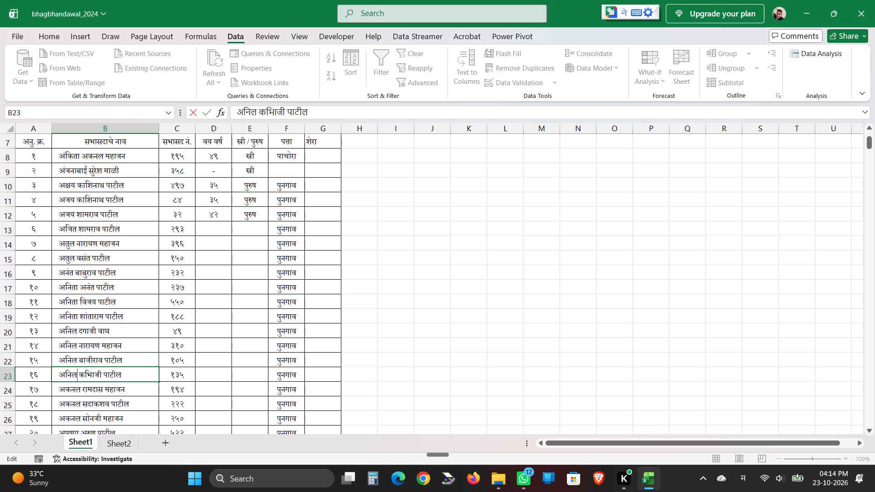
Correct the middle name in B23 to भिकाजी, with a single space before the surname.
double_click(93, 377)
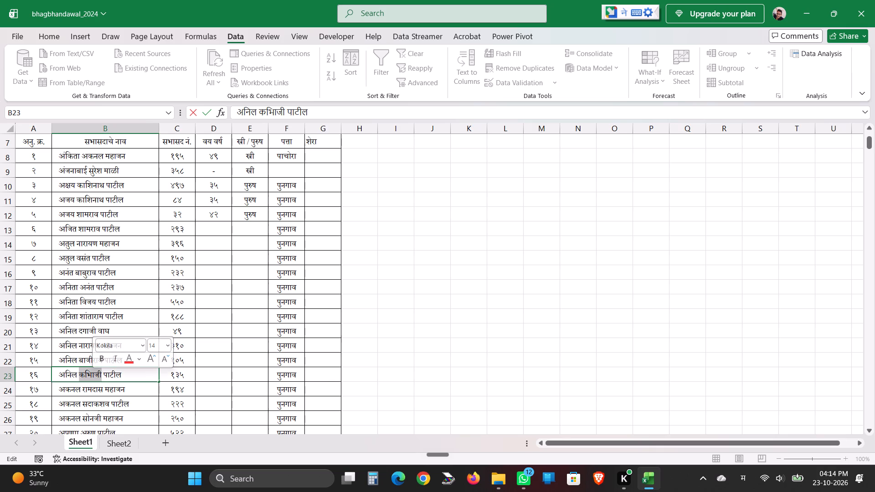
type("bhikaji")
key("Return")
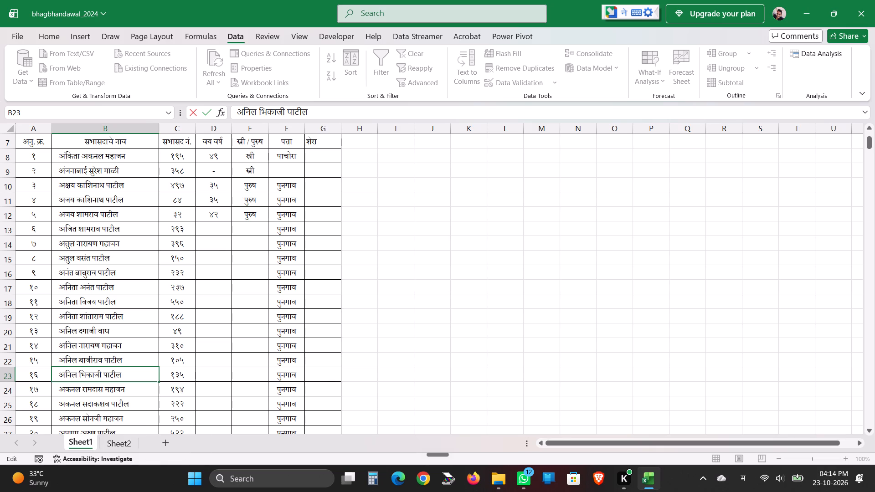
key("Delete")
key("space")
left_click(81, 369)
left_click(83, 353)
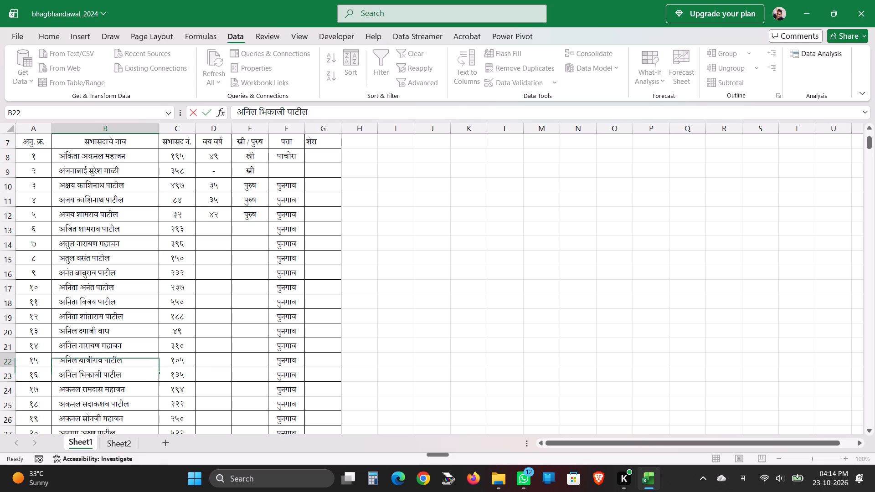
Replace the misspelled first names in B24 and B25 with the copied अनिल.
triple_click(73, 391)
left_click(73, 391)
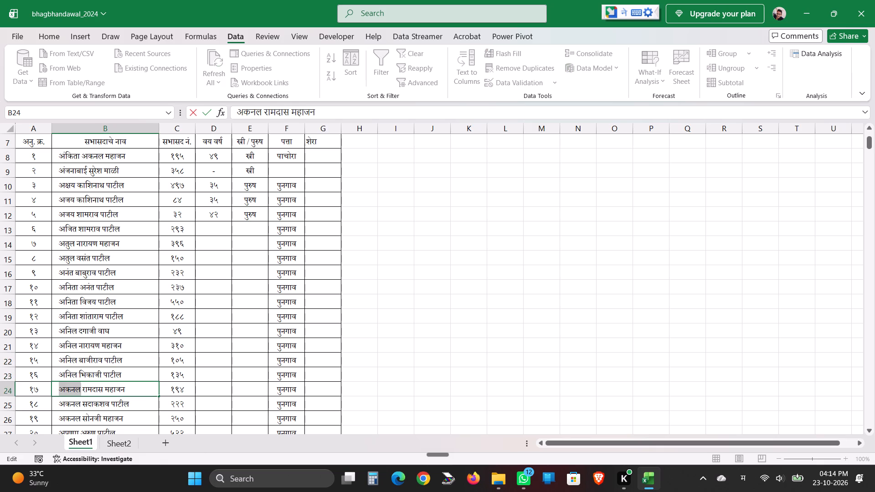
key("ctrl+v")
triple_click(69, 405)
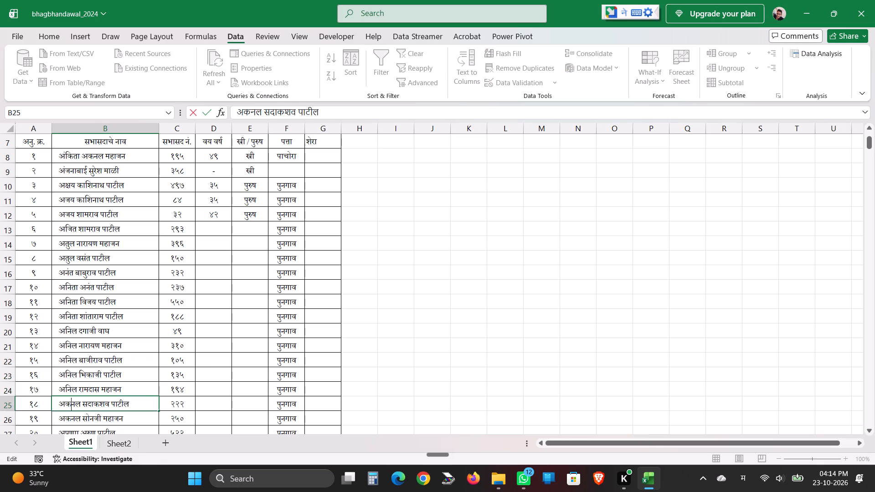
left_click(69, 405)
key("ctrl+v")
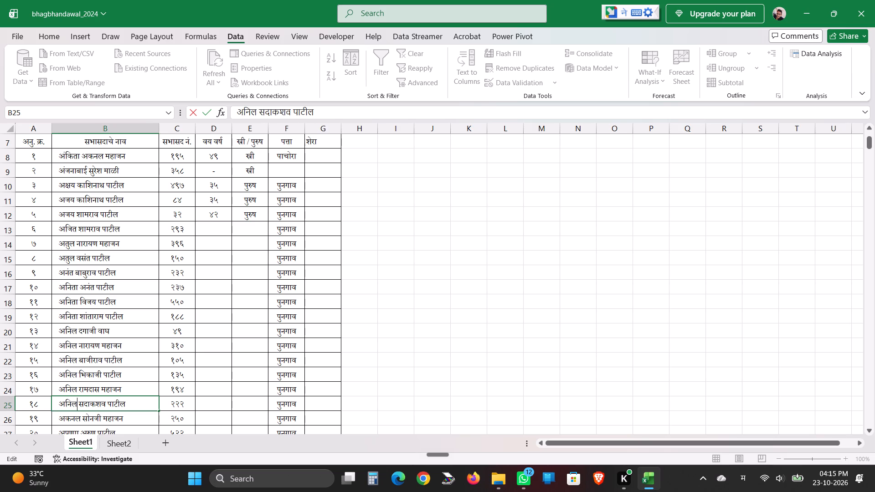
Correct the misspelled middle name in B25 to सदाशिव, keeping the first name and surname.
triple_click(90, 406)
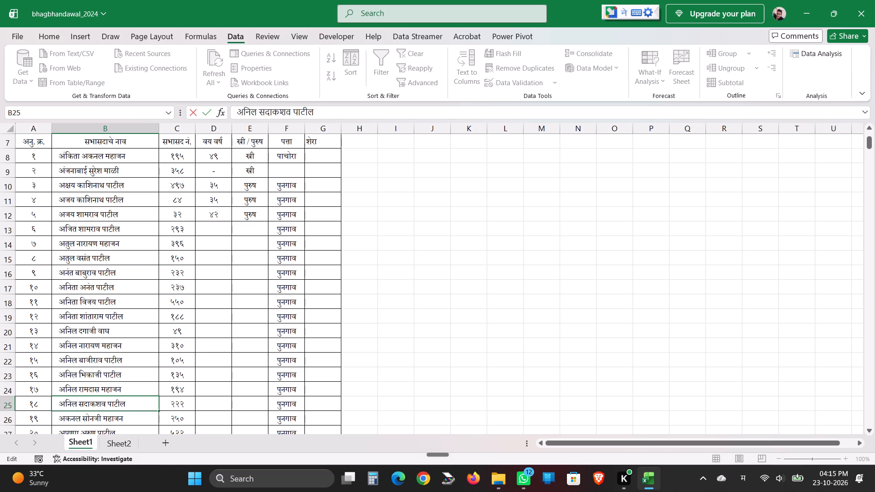
left_click(90, 406)
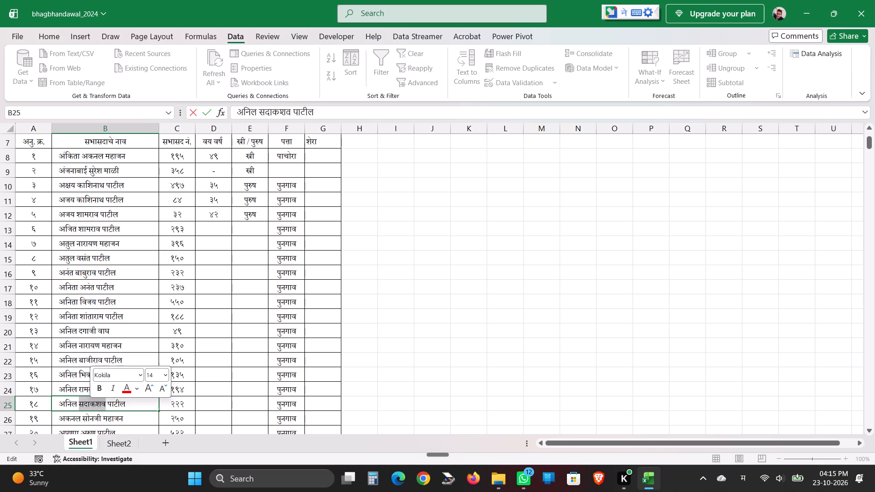
type("sadashiv")
key("Return")
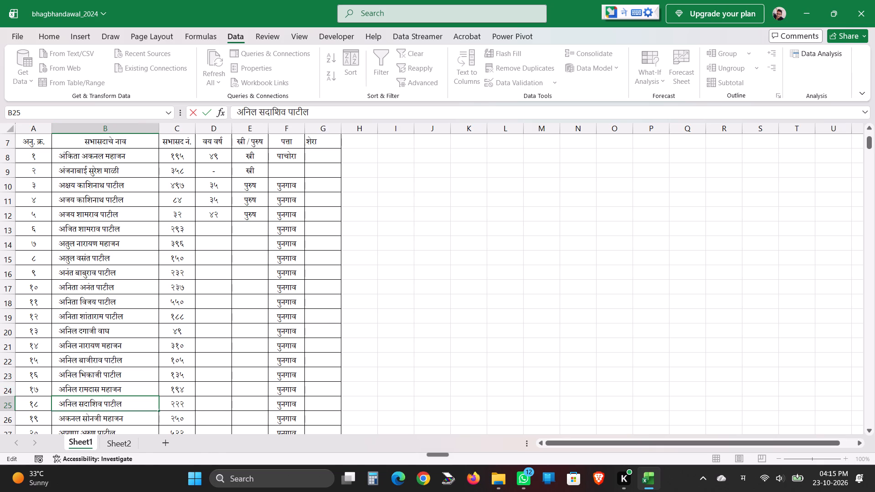
Replace the misspelled first name in B26 with the copied अनिल and save the workbook.
triple_click(73, 420)
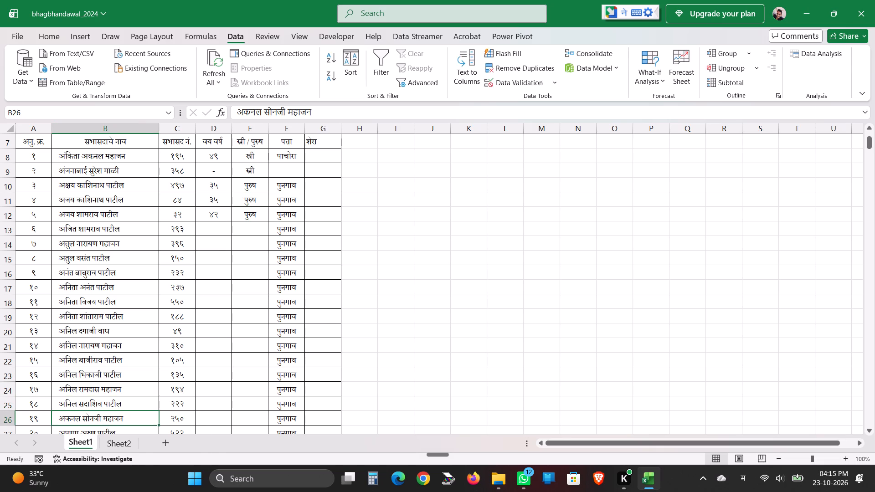
left_click(73, 420)
key("ctrl+v")
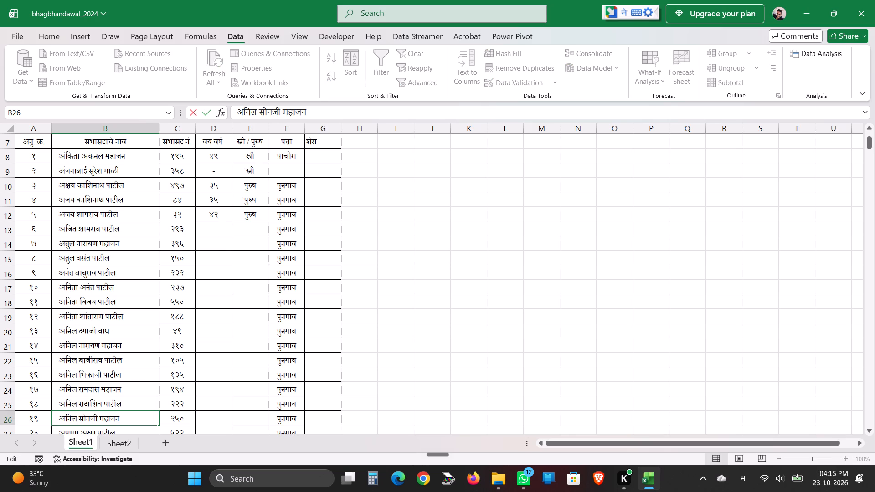
left_click(129, 356)
key("ctrl+s")
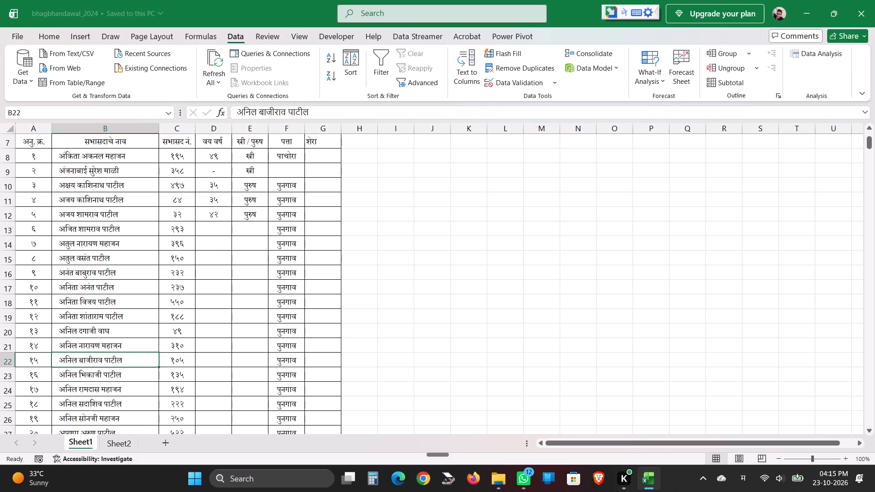
Correct the twentieth member's first name to अपर्णा in B27, keeping the rest of the name.
scroll(138, 389, "down", 3)
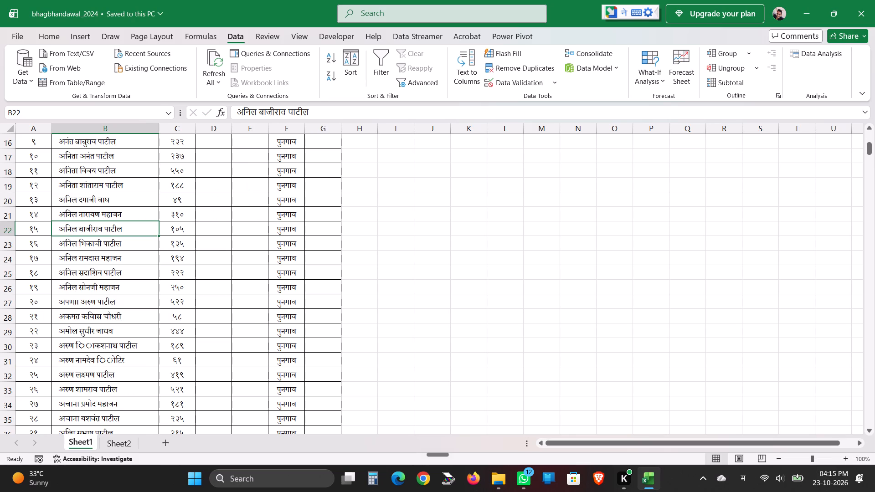
left_click(64, 256)
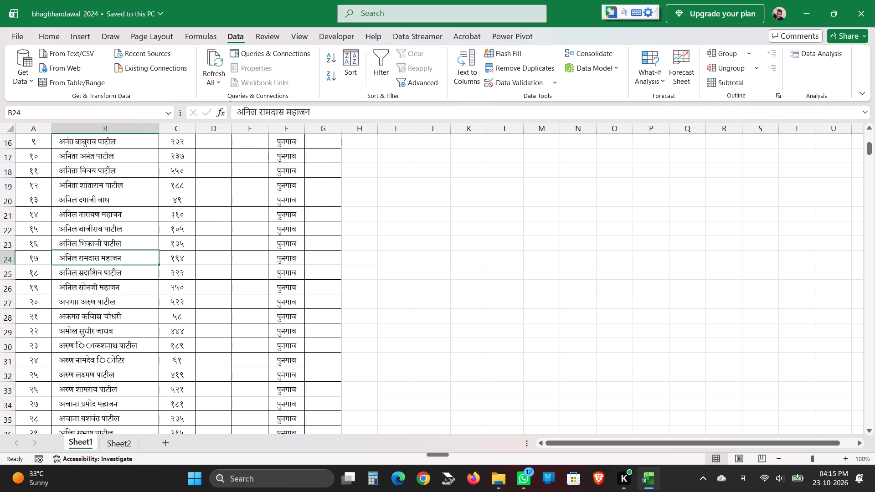
double_click(82, 304)
double_click(69, 301)
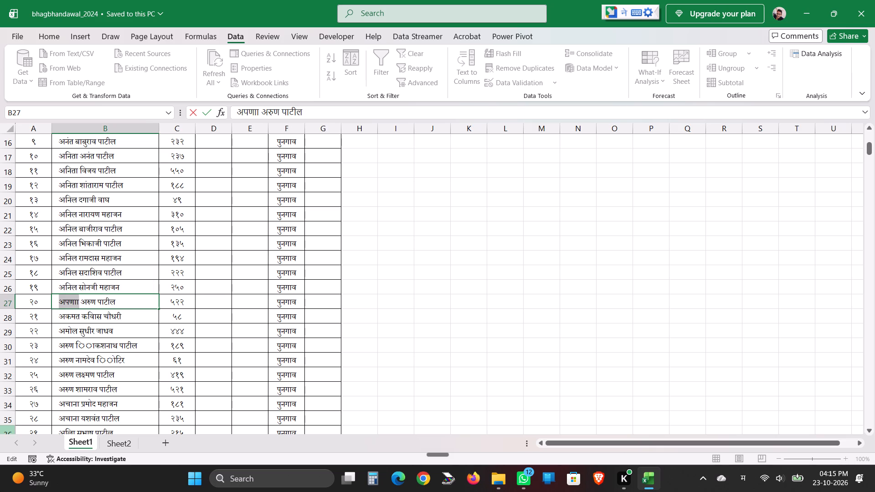
type("aparna")
key("Return")
key("Down")
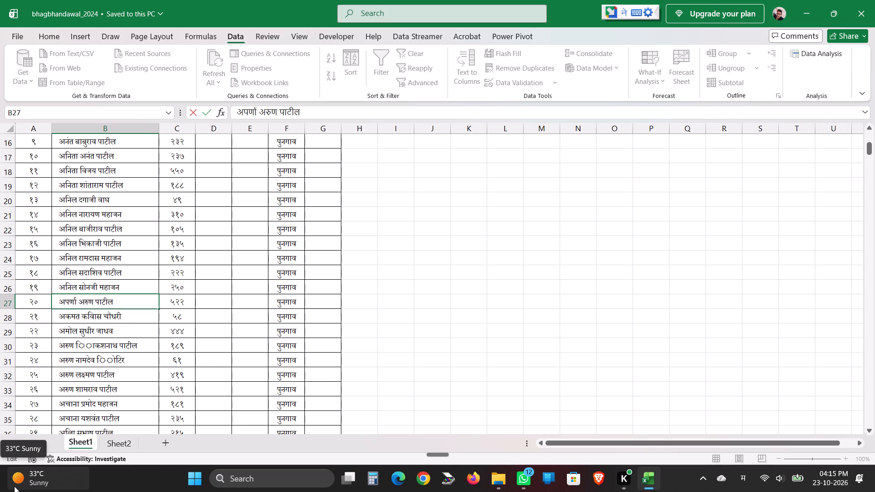
key("Down")
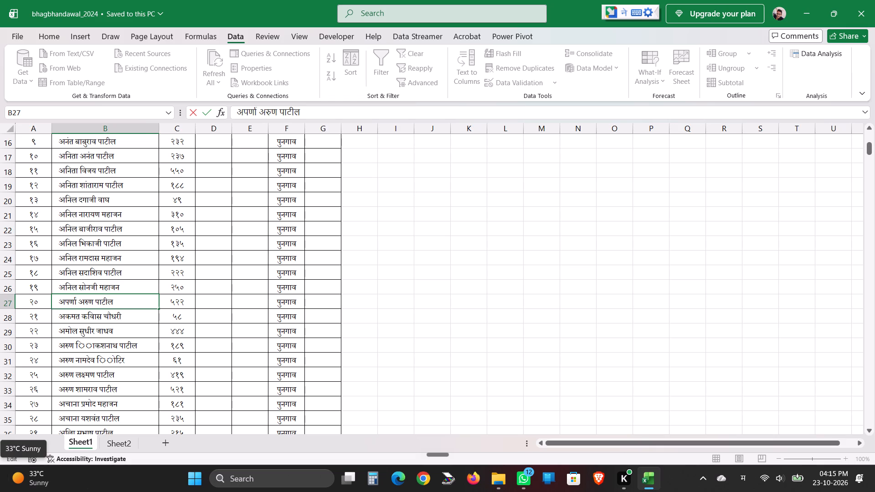
Correct the first and middle names in B28 to अमित and विकास, keeping the surname.
triple_click(69, 314)
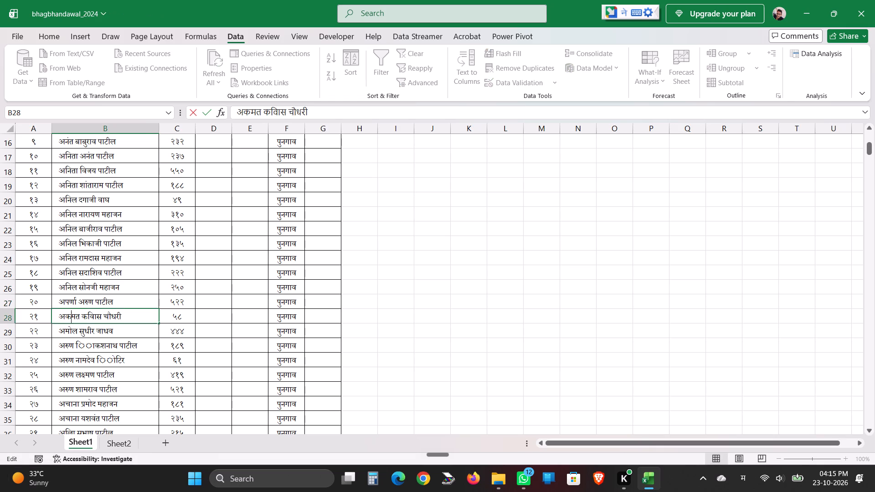
scroll(99, 313, "up", 2)
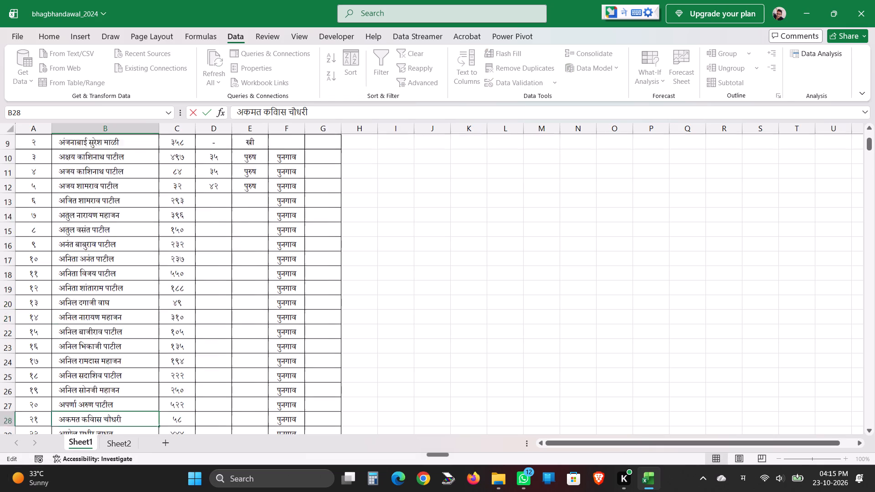
scroll(99, 313, "up", 3)
scroll(100, 274, "down", 1)
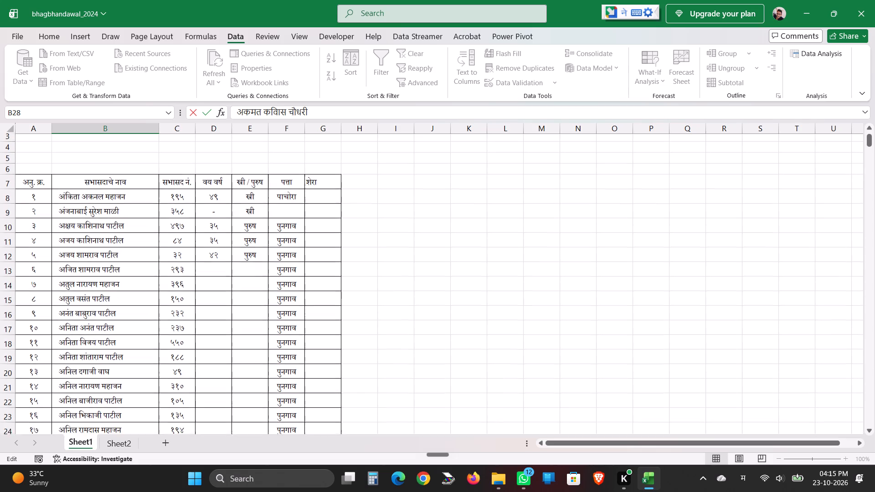
scroll(100, 274, "down", 3)
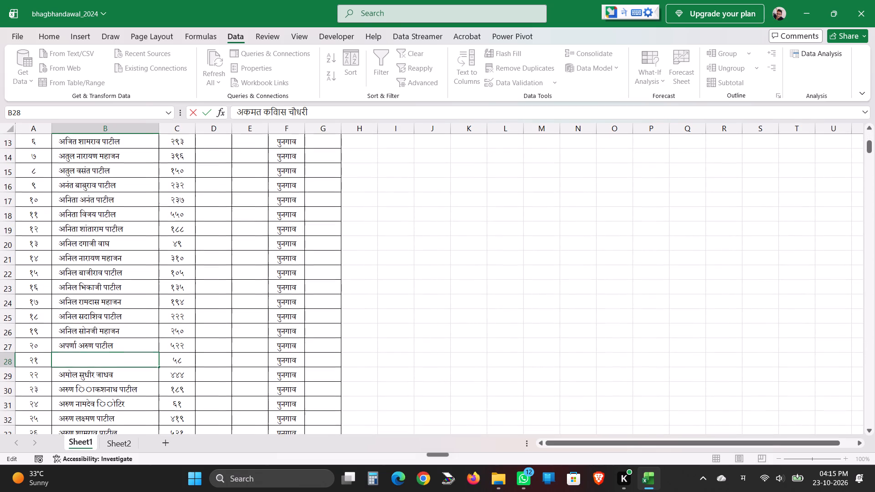
left_click_drag(59, 359, 81, 359)
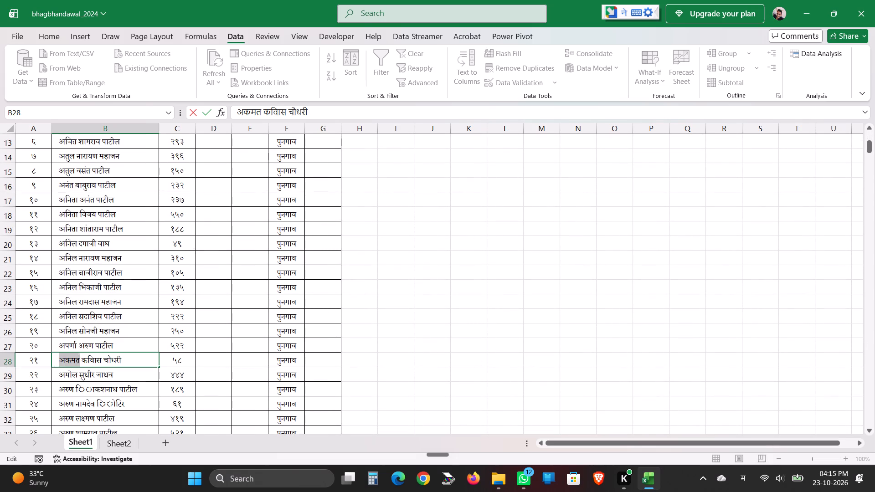
left_click_drag(81, 359, 101, 359)
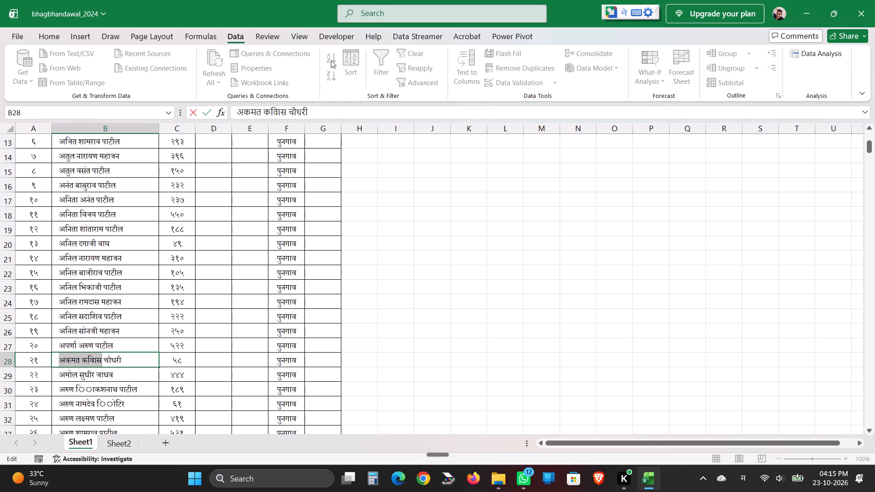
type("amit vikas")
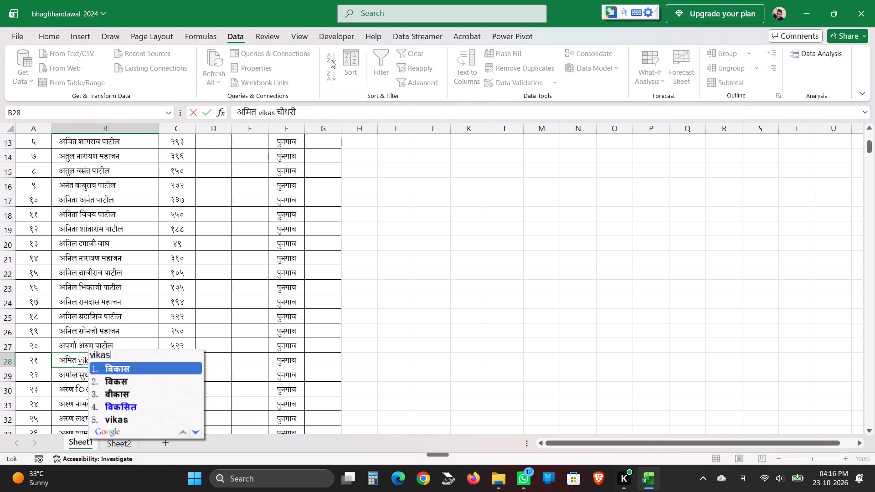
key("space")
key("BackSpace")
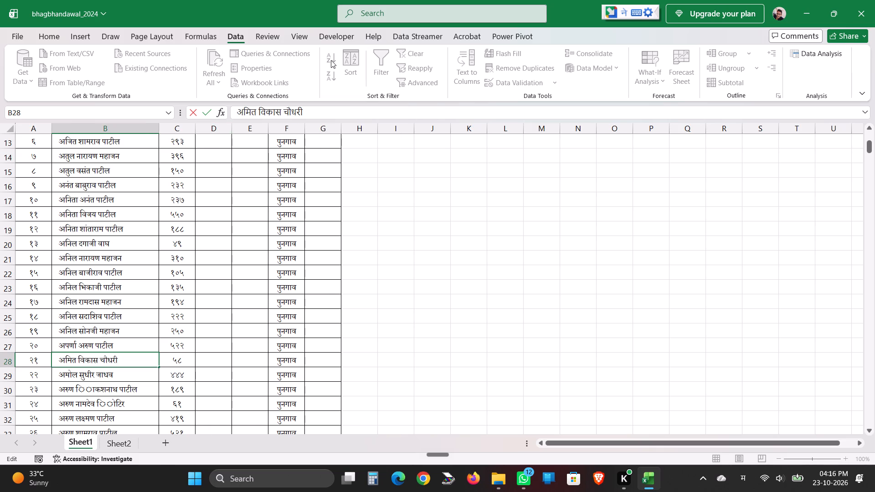
left_click(164, 340)
Save the workbook with the corrected names.
scroll(213, 234, "up", 2)
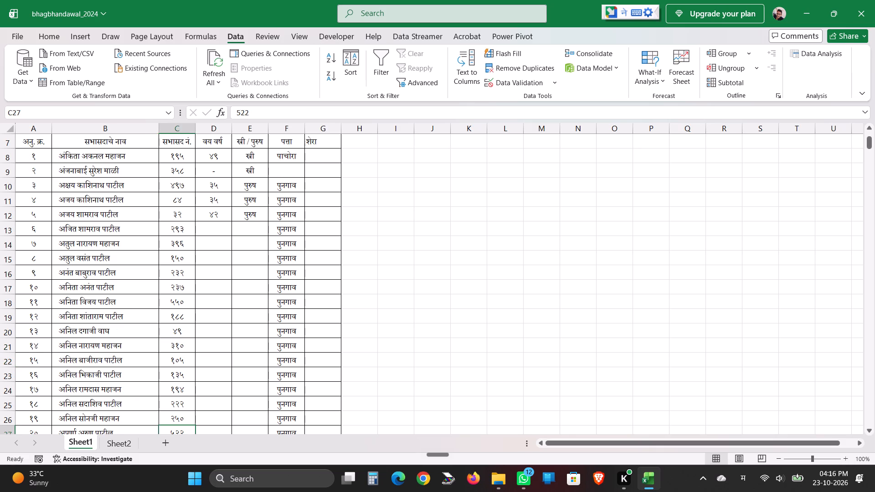
left_click(212, 231)
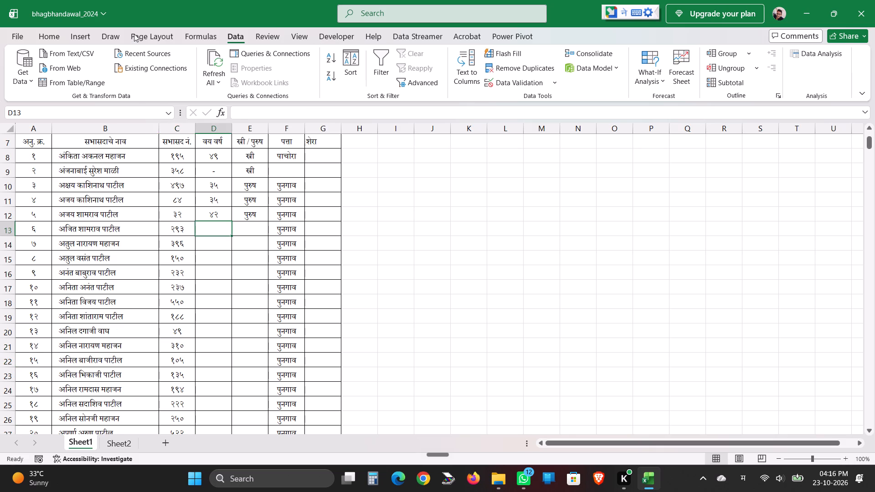
key("ctrl+s")
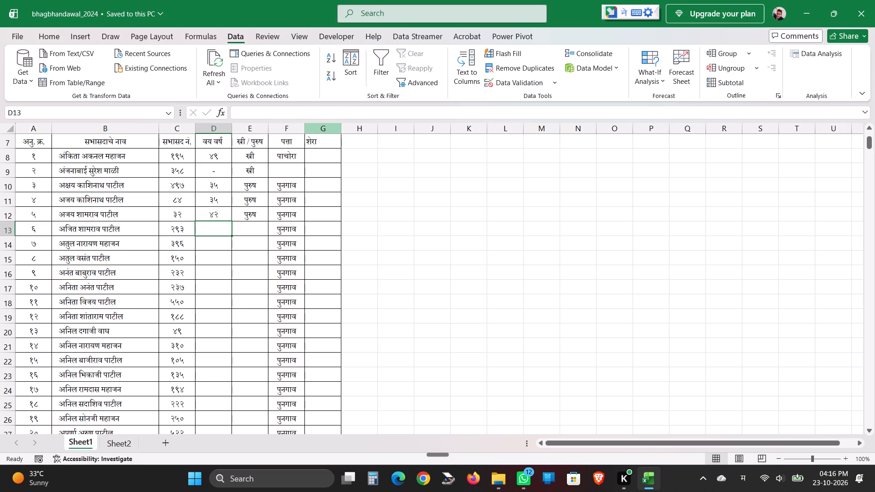
Check the member names in column B row by row from B13 down to B29 for remaining misspellings.
left_click(172, 296)
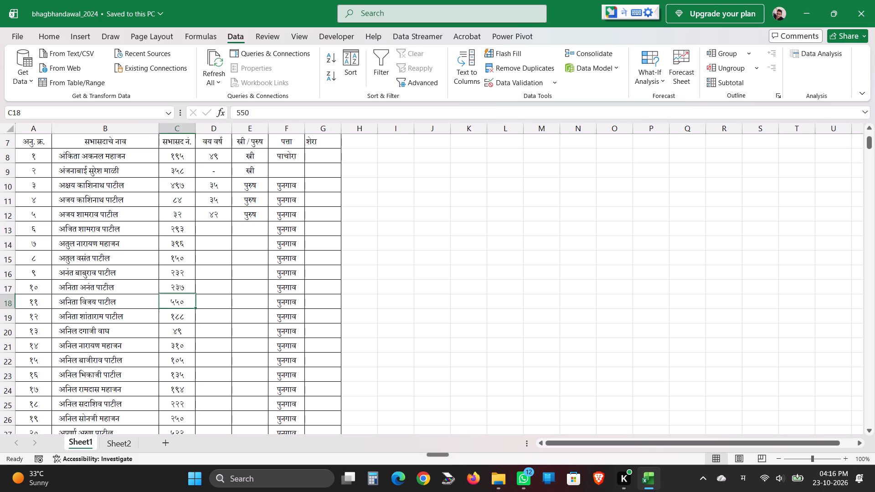
left_click(208, 228)
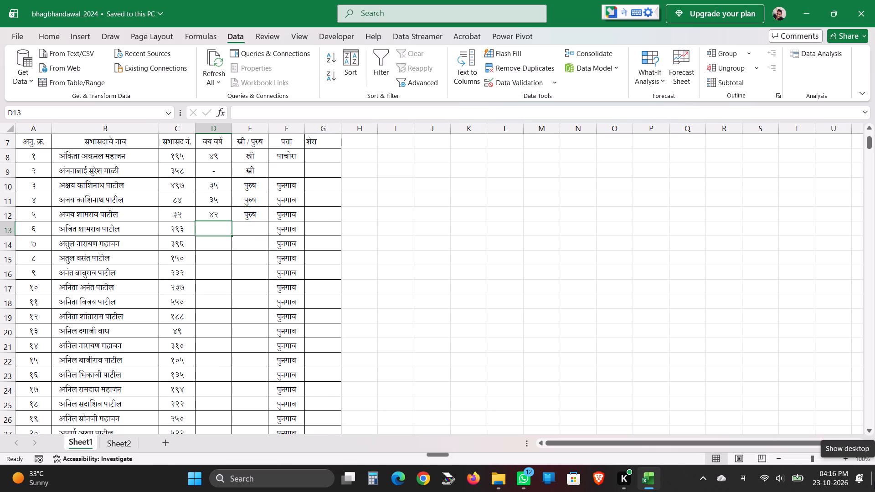
key("Left")
key("Left")
key("Down")
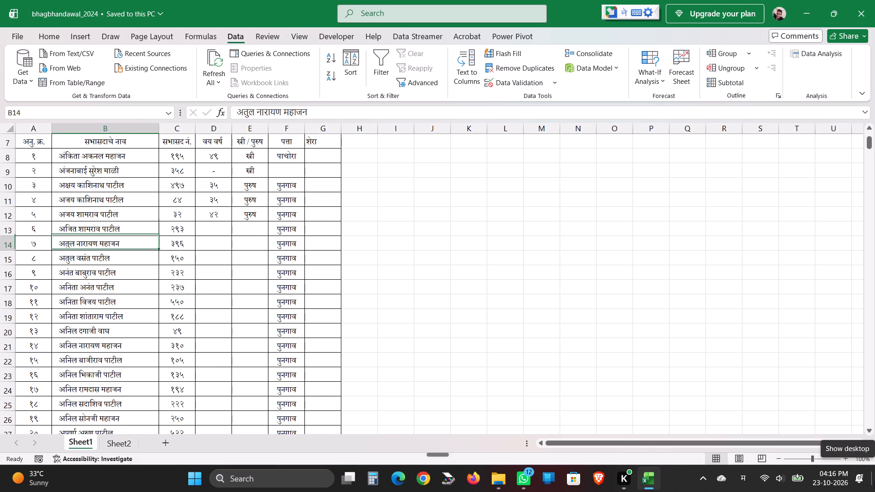
key("Down")
key("Down")
key("Down")
key("Down")
key("Down")
key("Down")
key("Down")
key("Down")
key("Down")
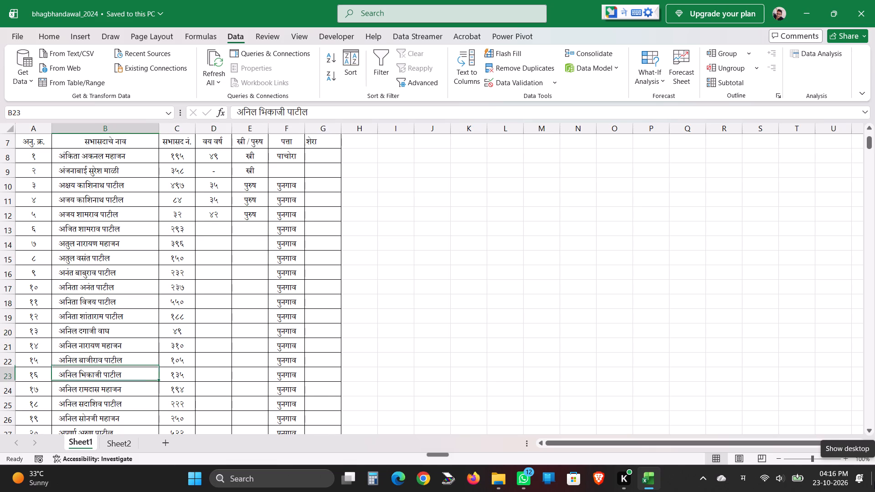
key("Down")
key("Down")
key("Down")
key("Down")
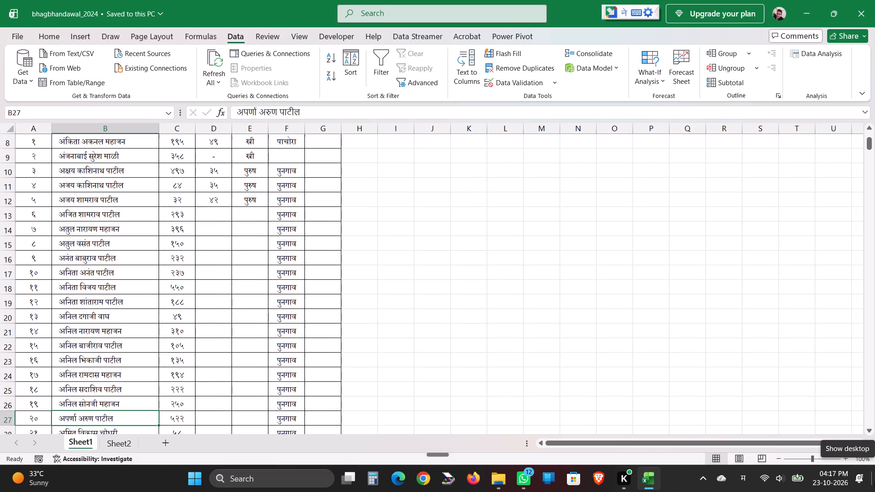
key("Down")
key("Down")
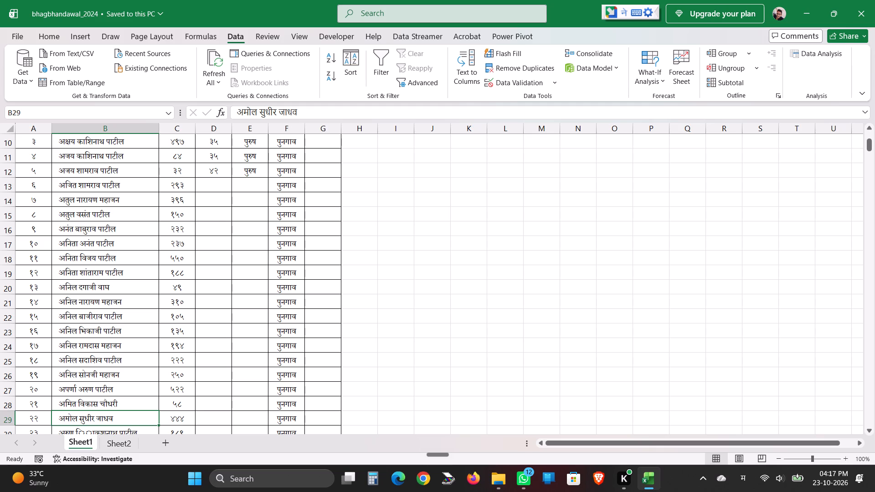
Replace the garbled middle name in B30 with काशिनाथ, keeping the first name and surname.
key("Down")
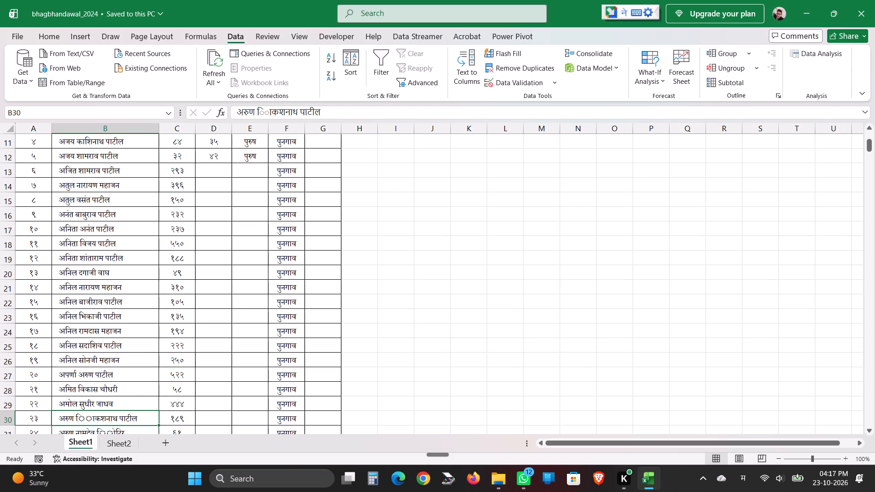
triple_click(98, 416)
left_click(98, 416)
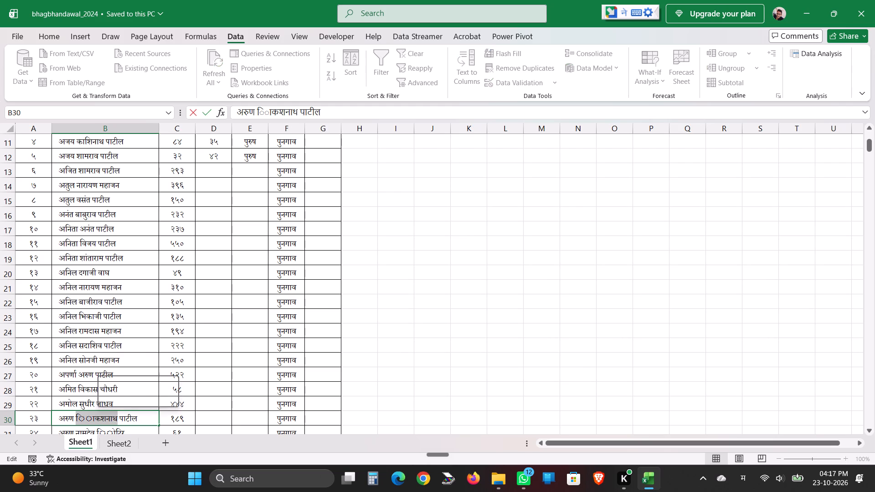
type("kashio")
key("BackSpace")
type("nath")
key("Return")
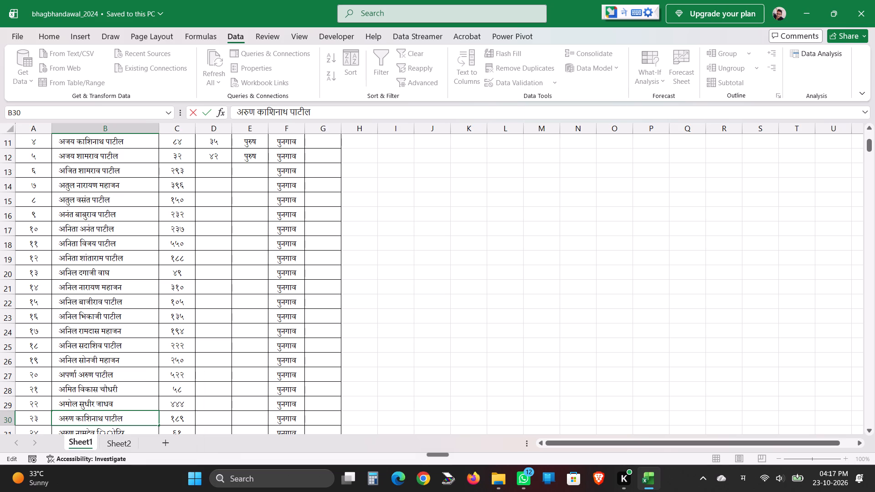
key("Return")
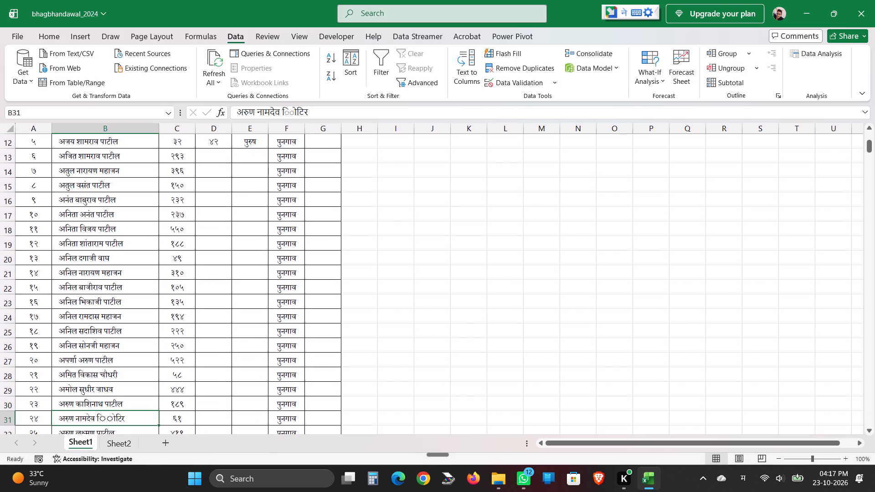
Replace the garbled surname in B31 with कोटकर, keeping the first and middle names.
triple_click(116, 419)
left_click(116, 419)
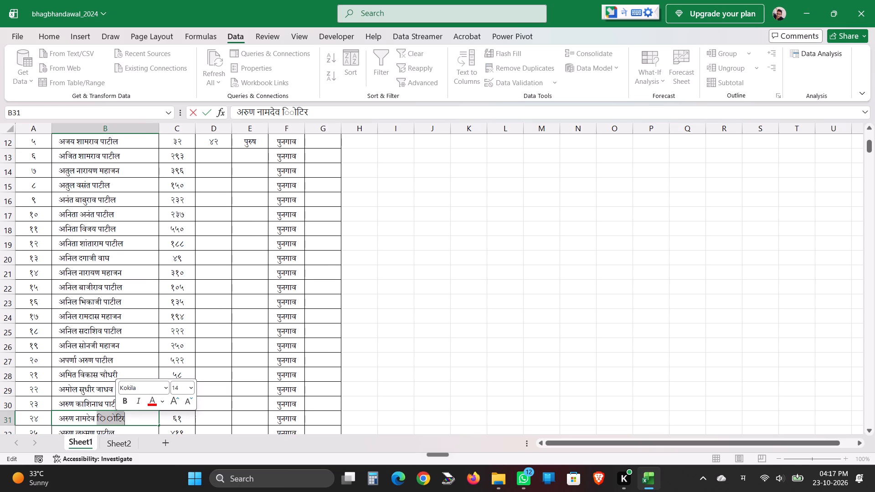
type("kotkr")
key("Down")
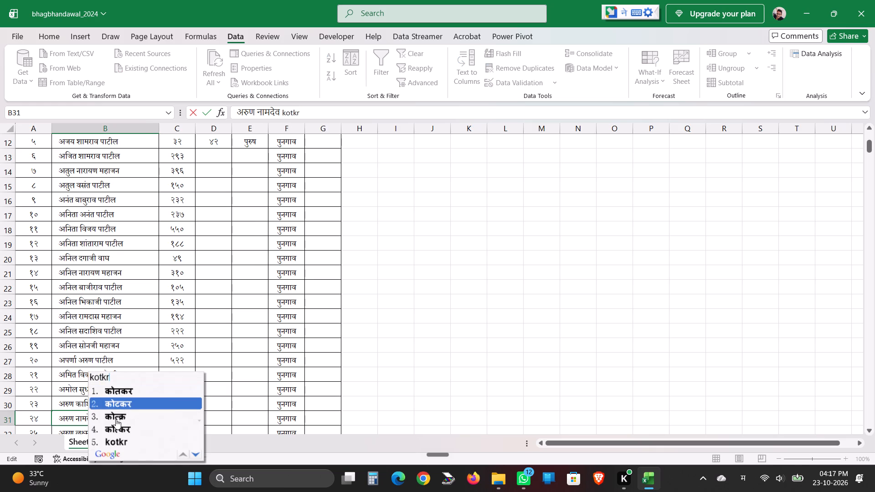
key("Return")
key("Down")
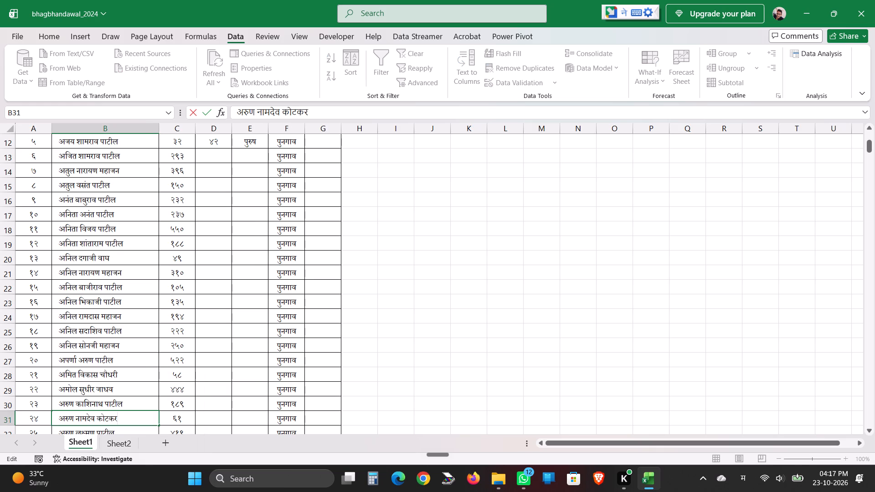
key("Down")
key("Up")
key("Up")
key("Up")
left_click(67, 312)
Return to the sixth member's row and select the empty age cell D13.
scroll(67, 312, "down", 2)
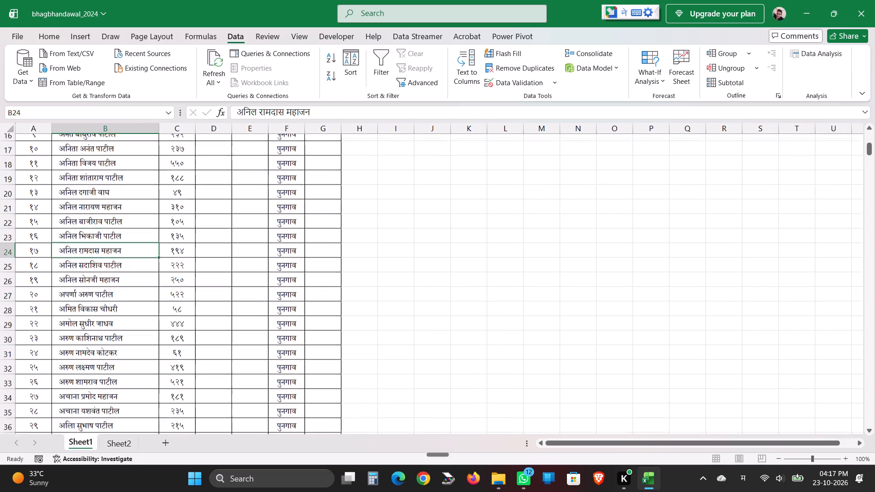
scroll(67, 312, "down", 2)
scroll(87, 277, "up", 6)
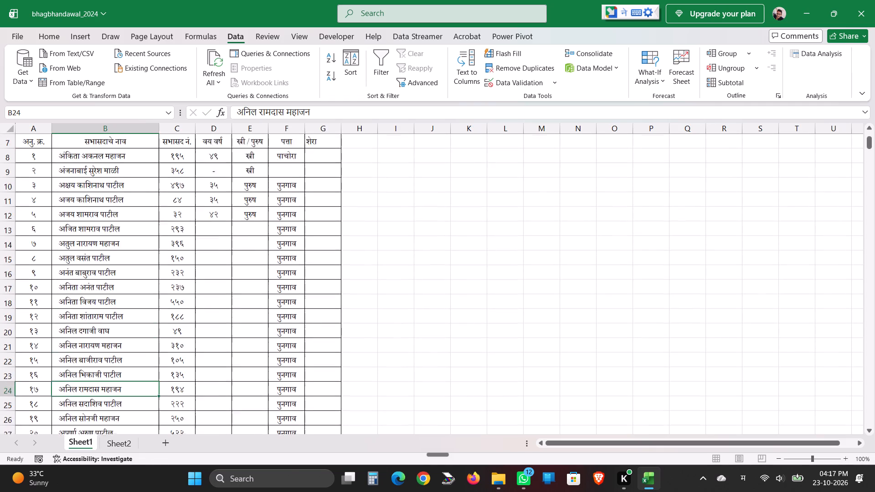
left_click(215, 239)
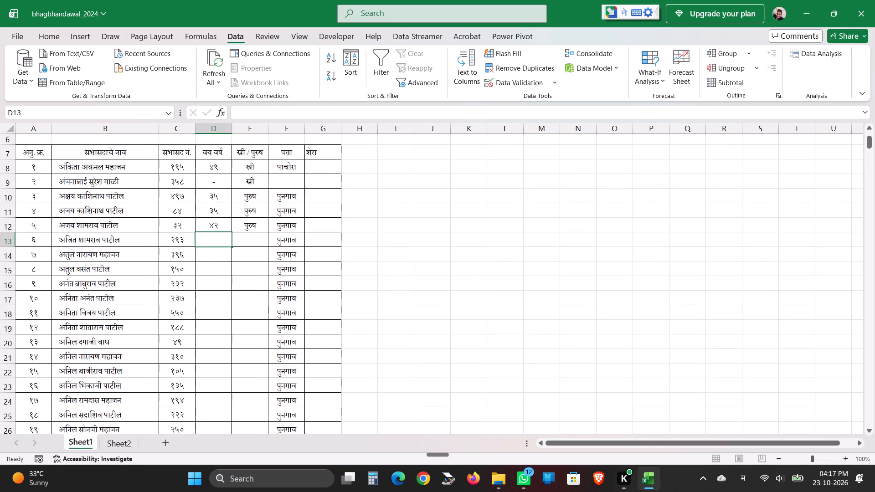
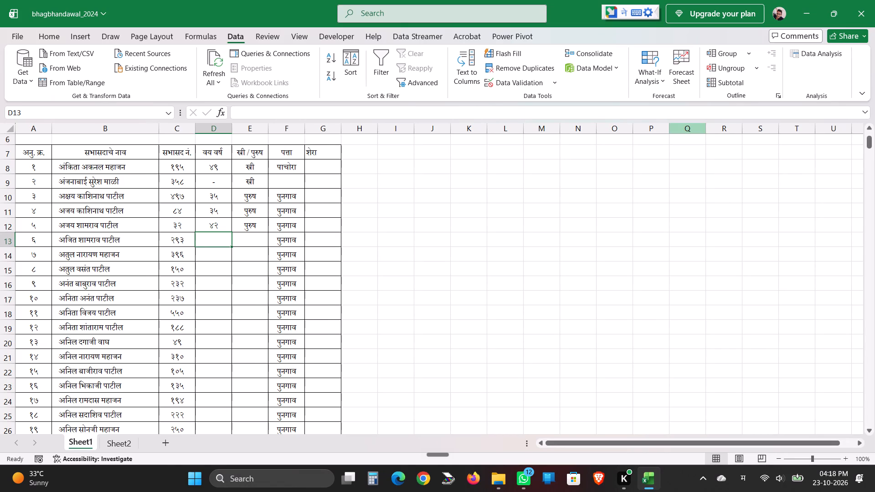
Leave D13 blank and enter the ages ४०, ५४, ५२ and ४८ in D14 to D17, in Marathi numerals.
key("Return")
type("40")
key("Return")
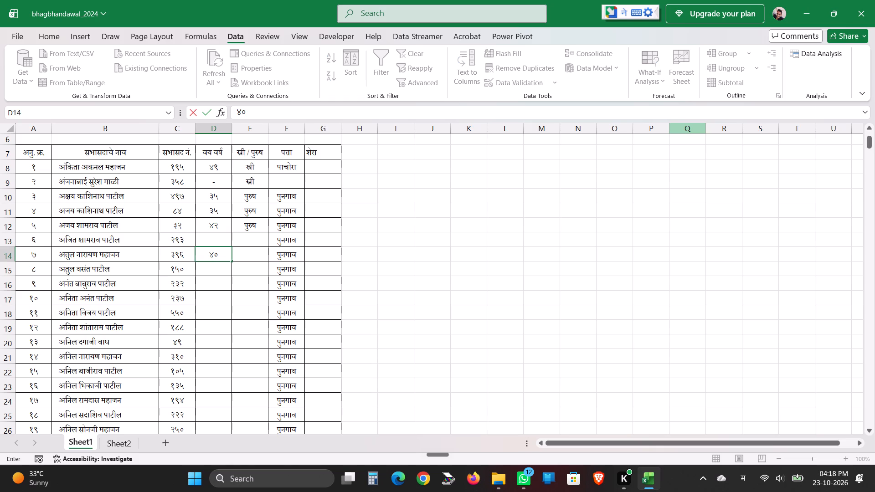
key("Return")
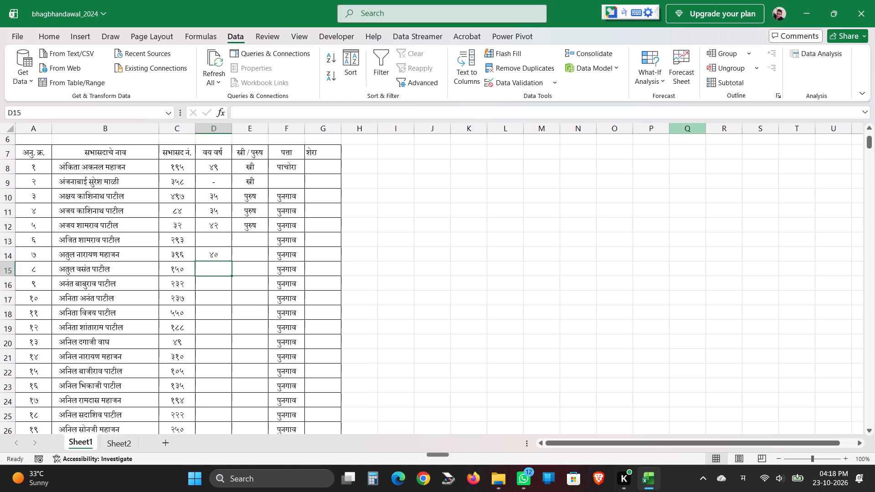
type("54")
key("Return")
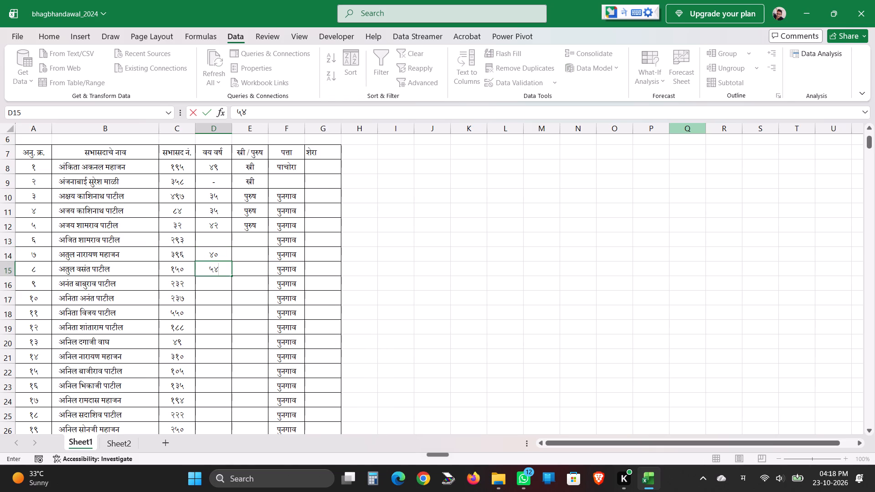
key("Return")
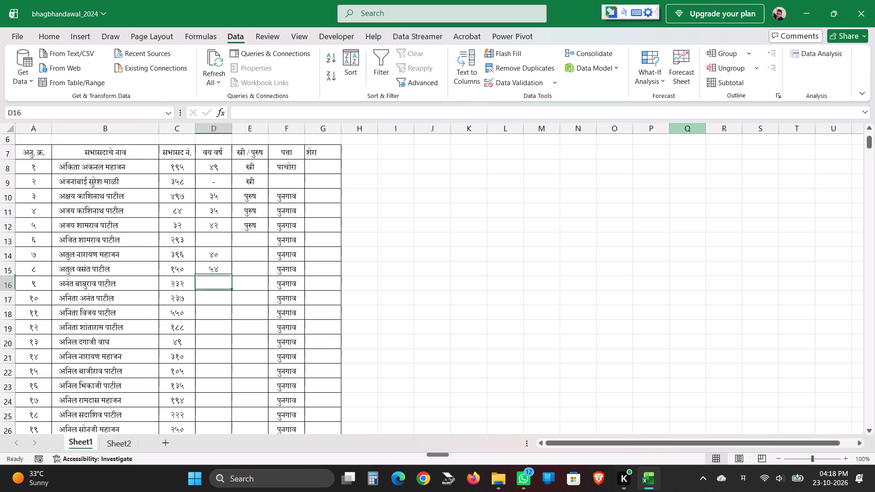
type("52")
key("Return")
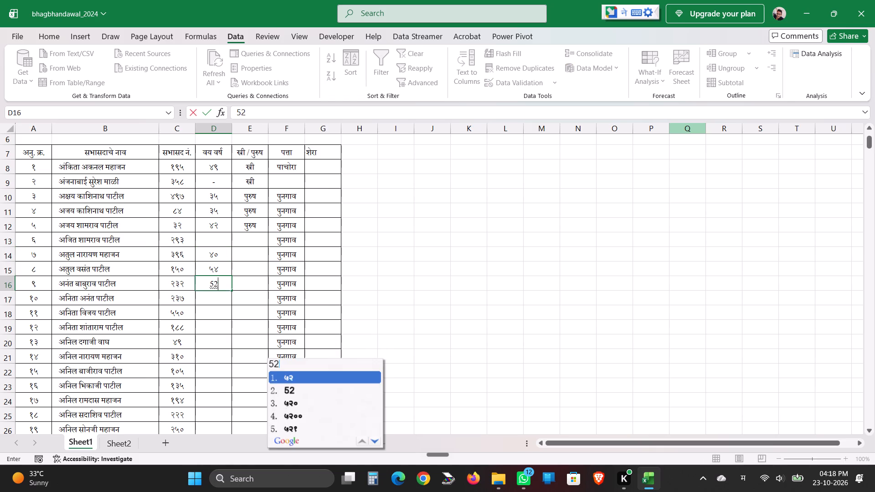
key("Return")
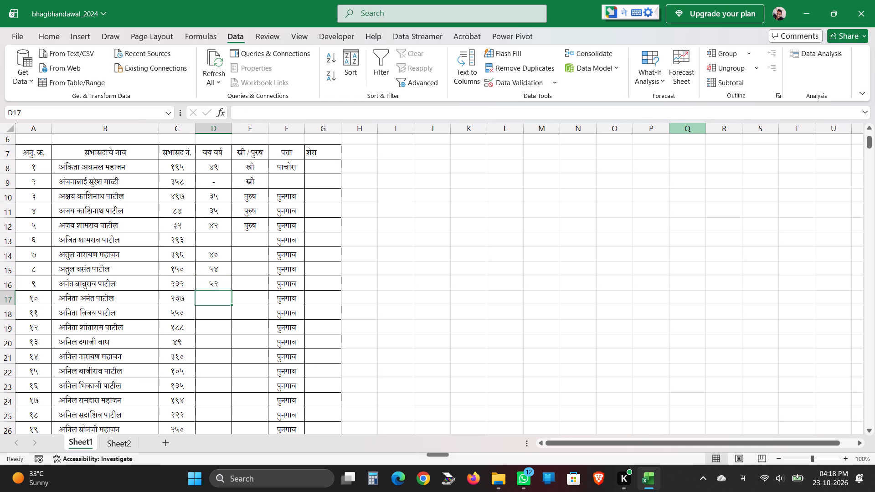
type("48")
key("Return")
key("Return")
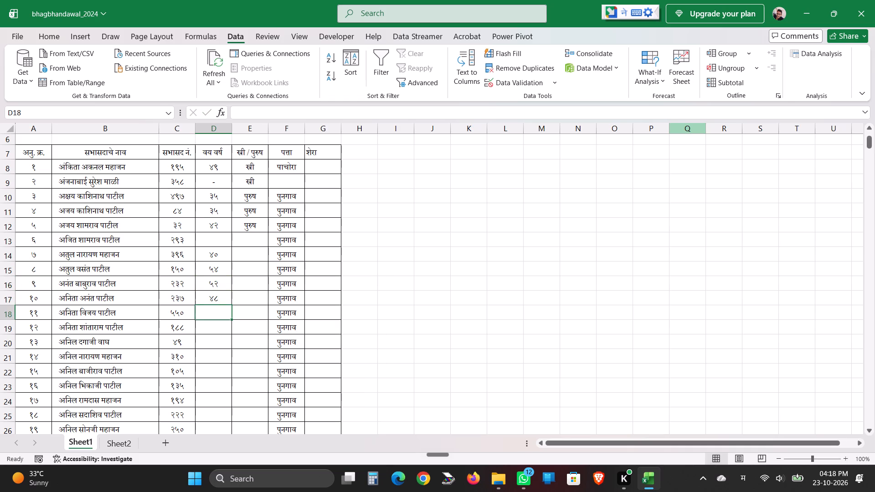
Enter the ages ५८, ५४, ६५ and ५४ in D18 to D21 for members ११ to १४.
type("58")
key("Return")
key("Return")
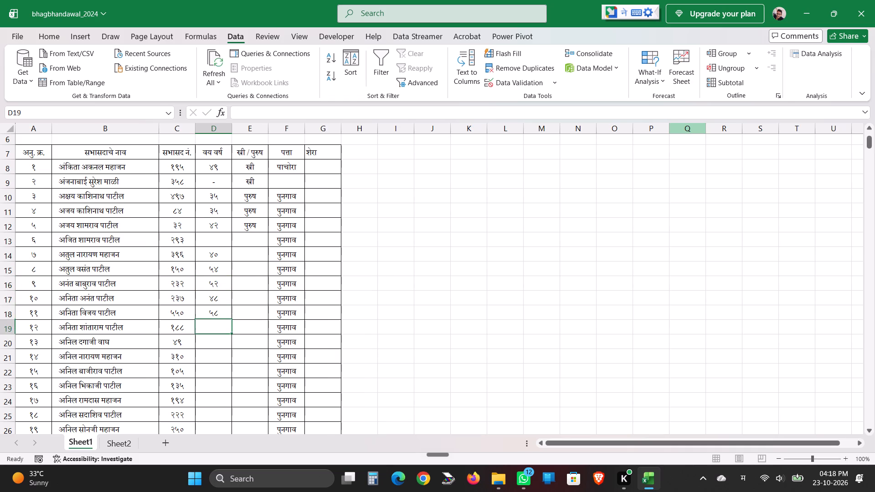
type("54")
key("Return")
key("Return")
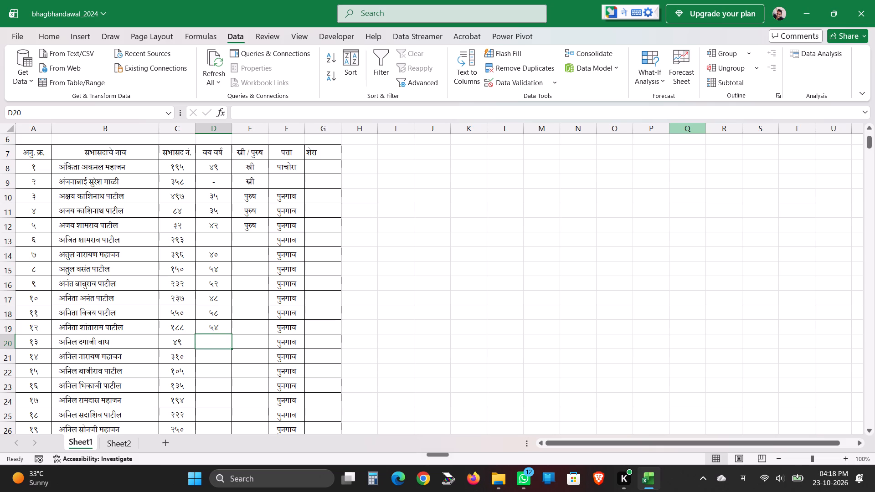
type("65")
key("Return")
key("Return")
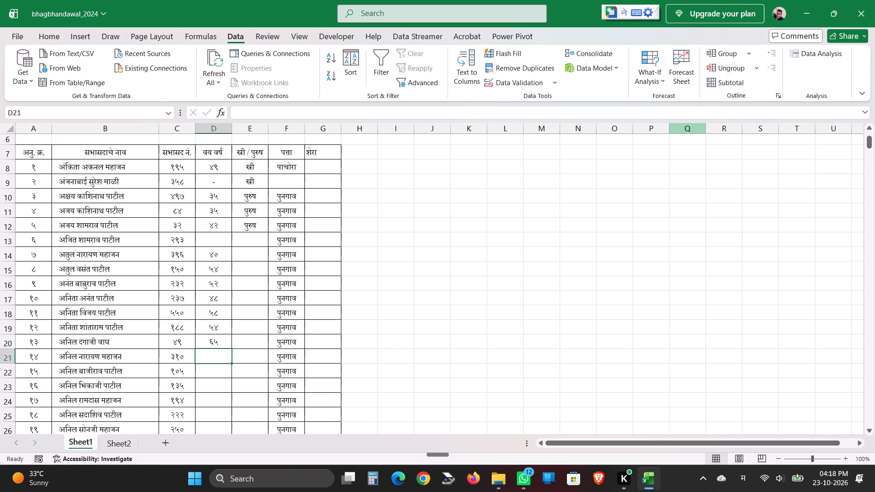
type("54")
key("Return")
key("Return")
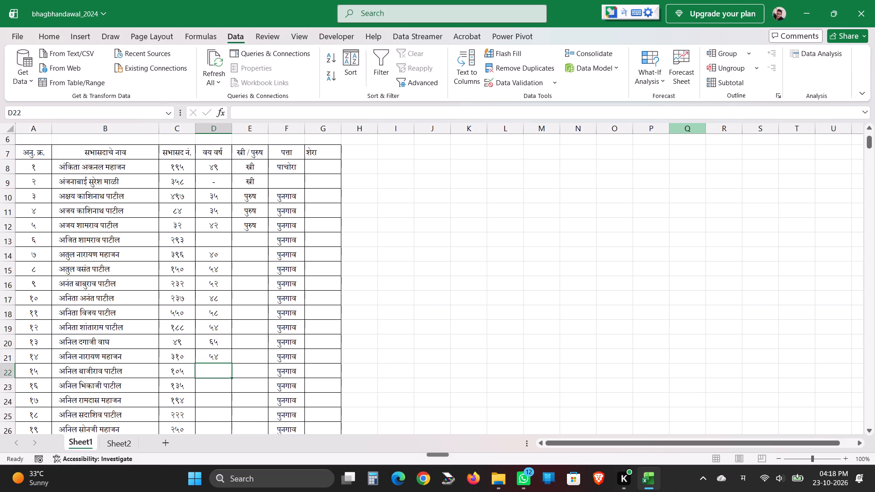
Enter the ages ५८, ३९, ५५ and ६० in D22 to D25 for members १५ to १८.
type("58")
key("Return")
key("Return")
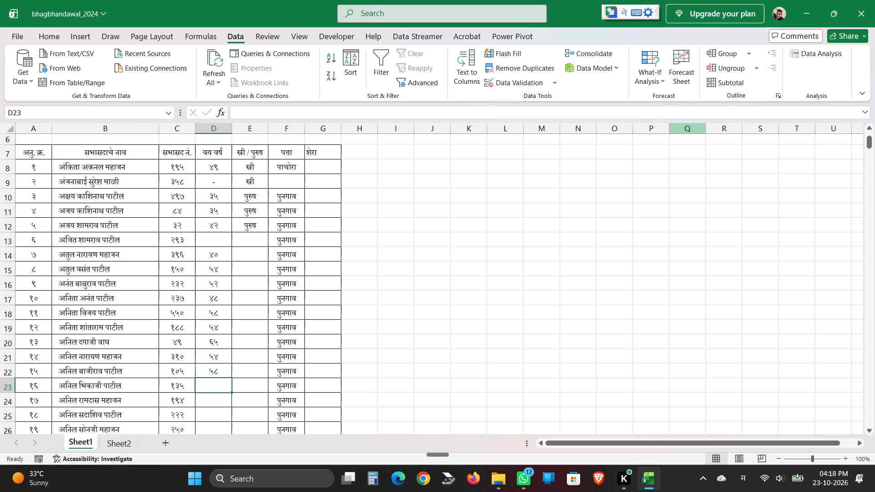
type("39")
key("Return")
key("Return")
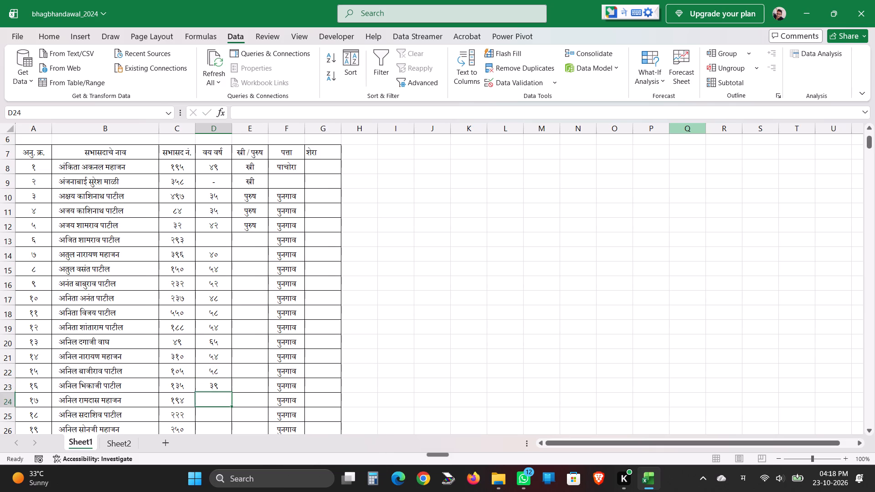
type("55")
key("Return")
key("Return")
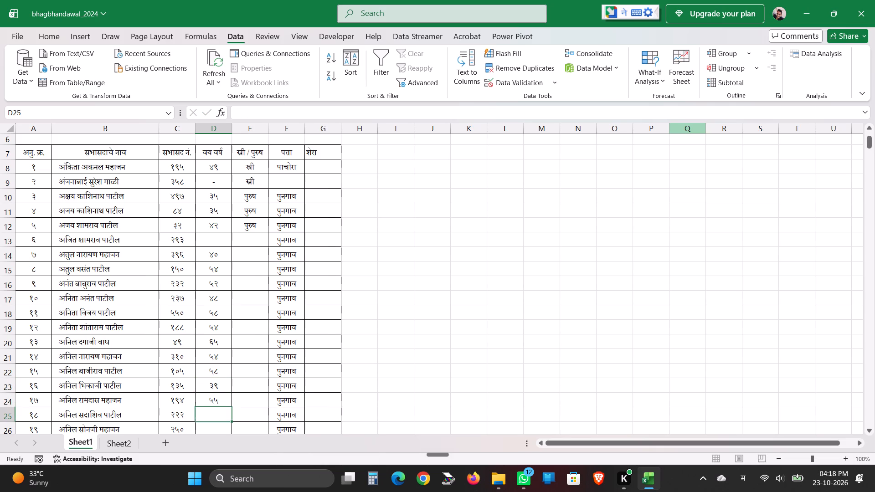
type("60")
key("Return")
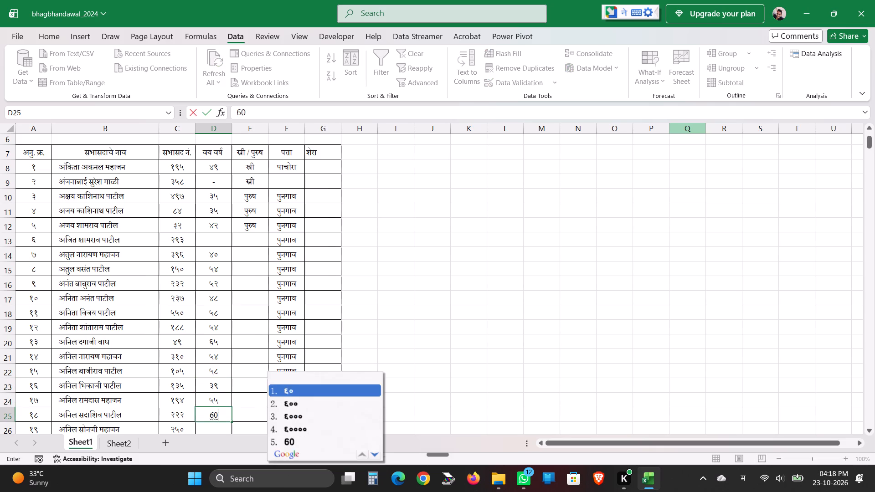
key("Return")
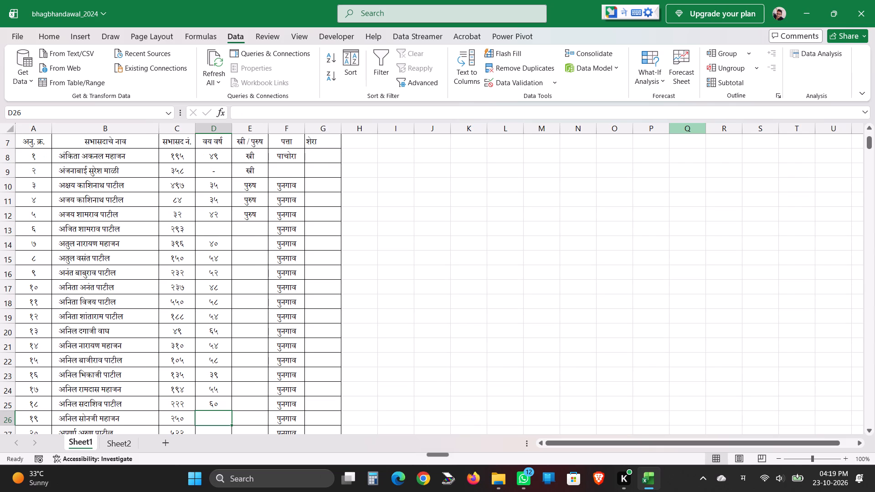
Enter the ages ५५, ५७, ४२ and ५५ in D26 to D29 for members १९ to २२.
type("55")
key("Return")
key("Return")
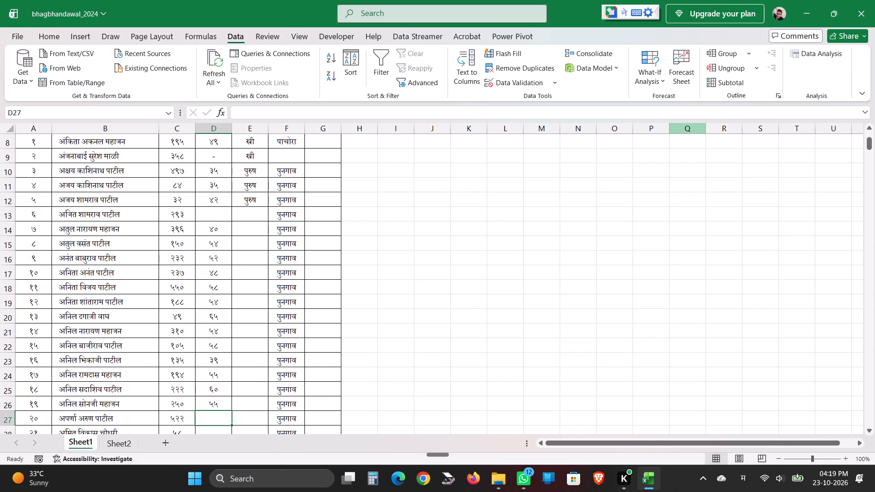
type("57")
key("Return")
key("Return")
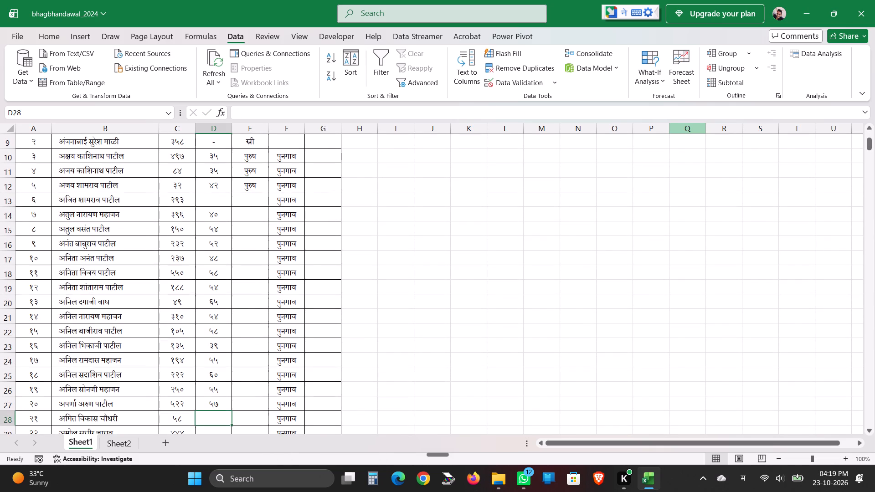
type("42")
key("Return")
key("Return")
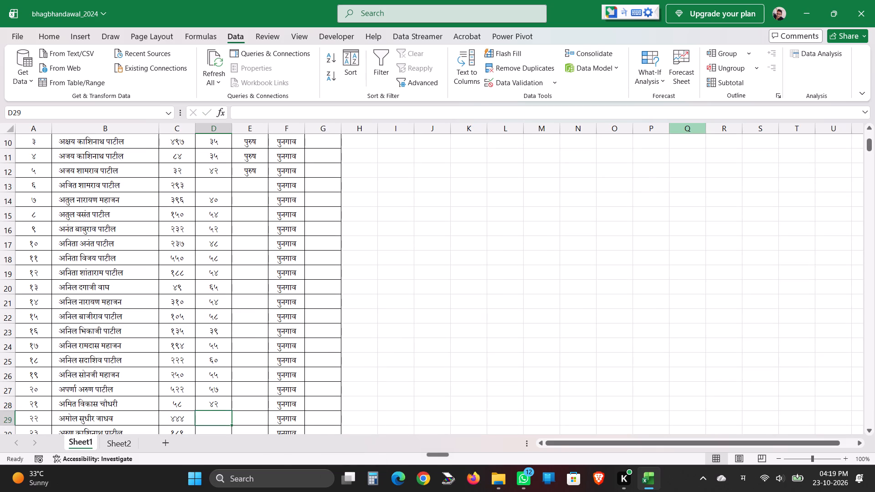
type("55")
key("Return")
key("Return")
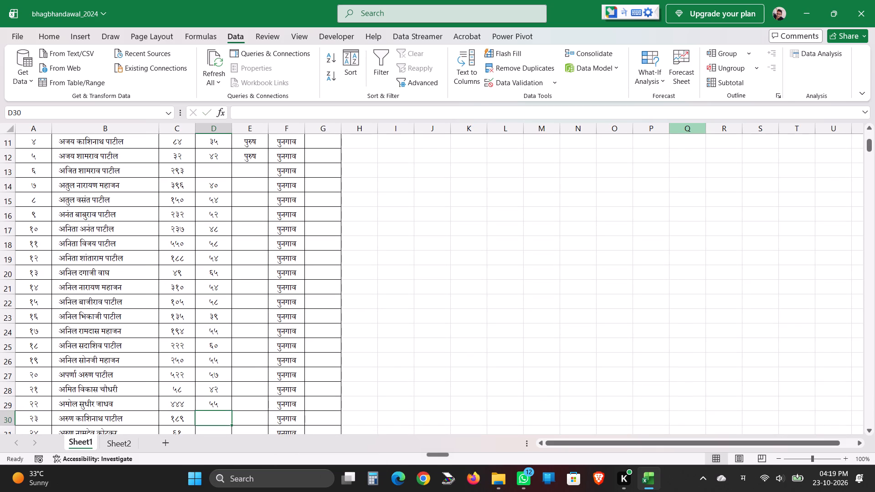
Enter the ages ५८, ५०, ५८ and ६० in D30 to D33 for members २३ to २६.
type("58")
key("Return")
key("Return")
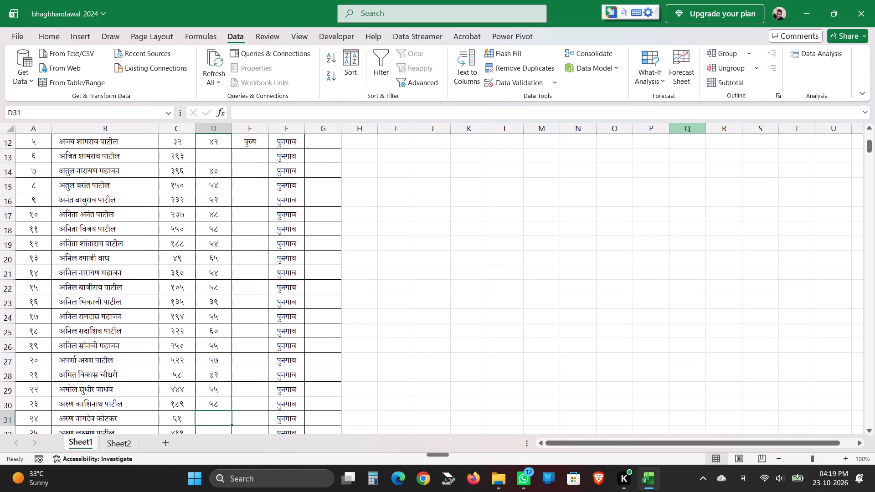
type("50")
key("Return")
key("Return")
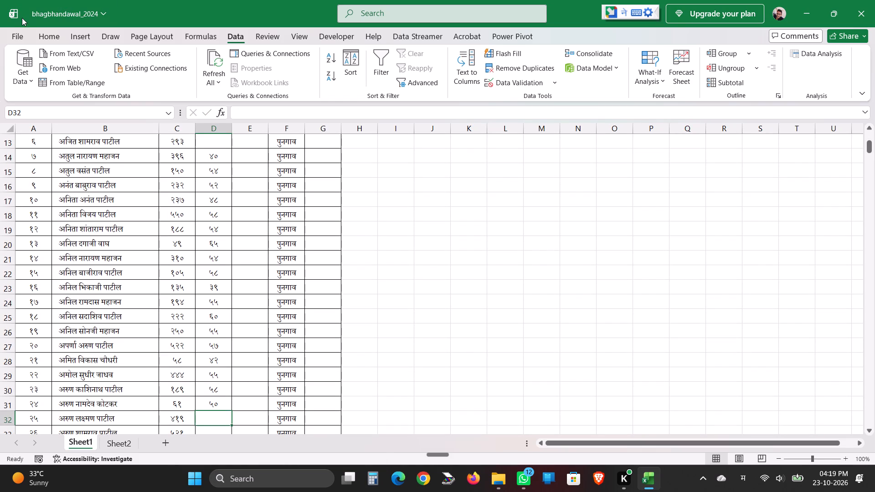
scroll(216, 297, "down", 2)
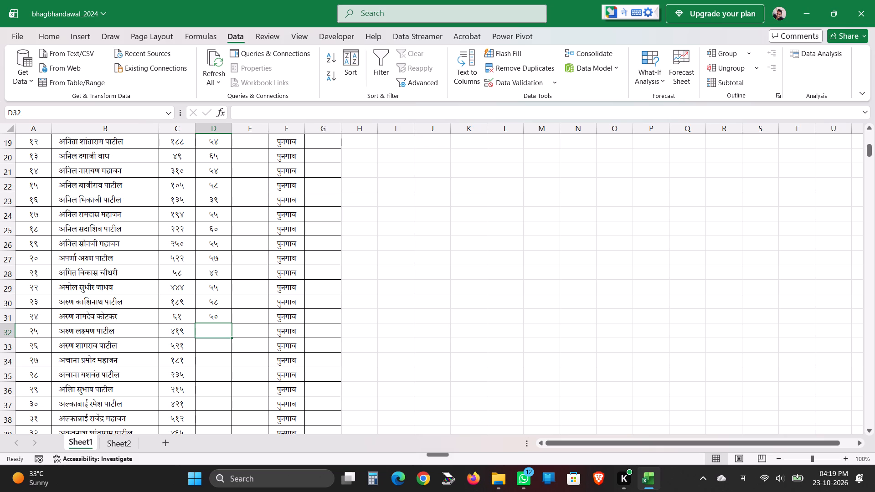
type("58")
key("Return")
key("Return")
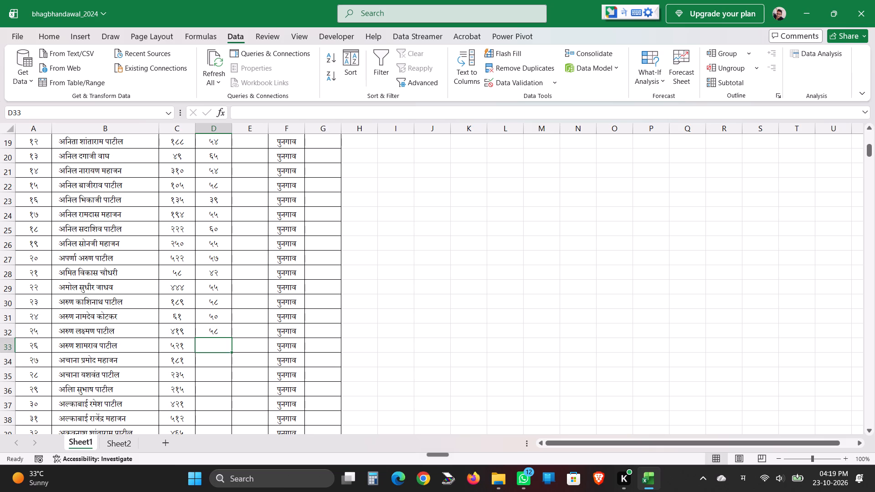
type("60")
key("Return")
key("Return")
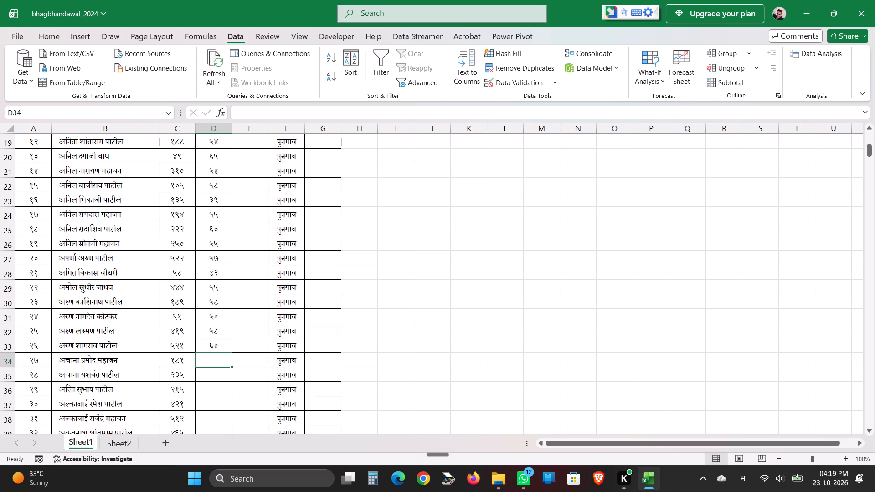
Replace the misspelled first name in B34 with अर्चना, keeping the middle name and surname.
triple_click(71, 357)
triple_click(71, 357)
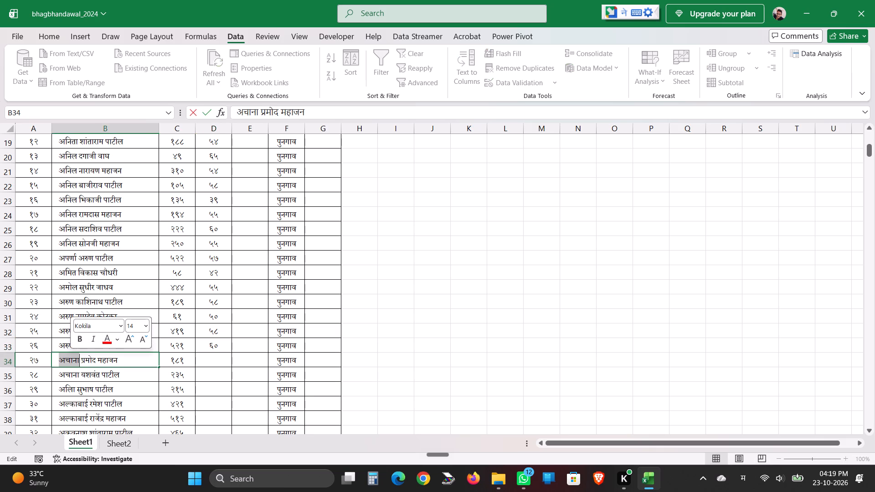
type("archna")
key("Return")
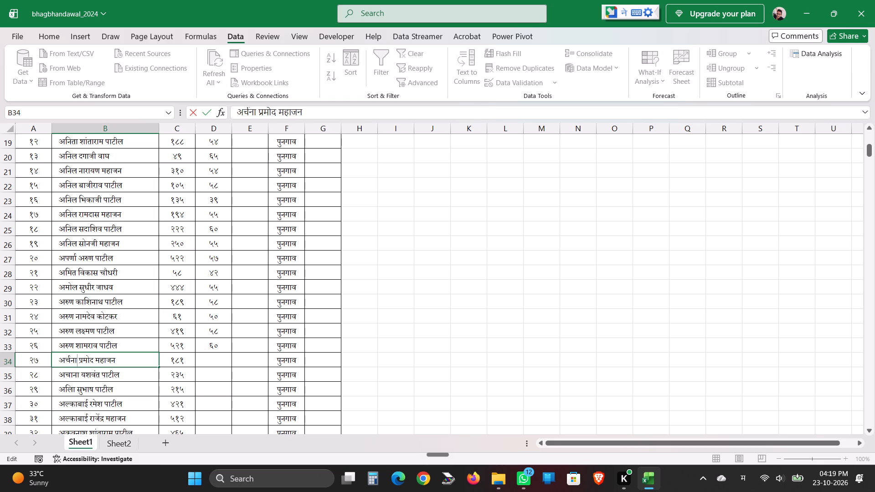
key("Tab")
Enter the age ४५ in D34 for member २७.
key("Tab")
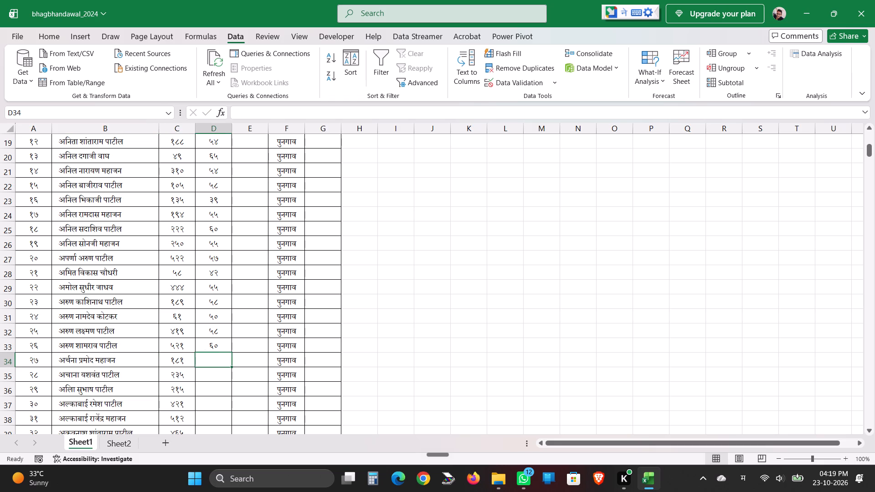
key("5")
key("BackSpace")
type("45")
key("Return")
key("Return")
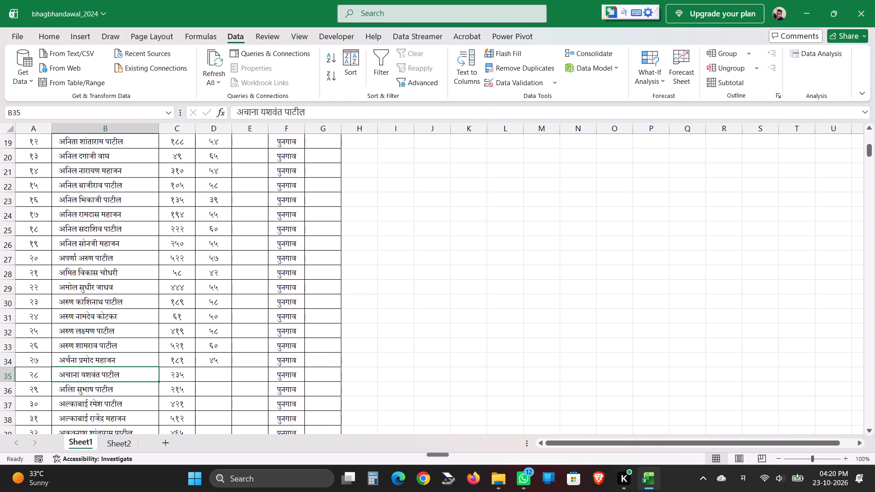
Copy the corrected first name अर्चना from B34 over the misspelled first name in B35.
triple_click(68, 359)
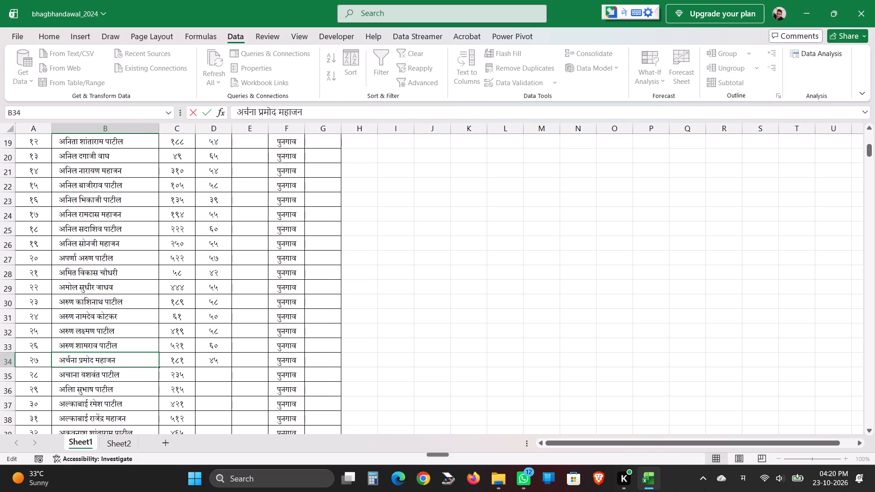
left_click(68, 359)
key("ctrl+c")
left_click(68, 378)
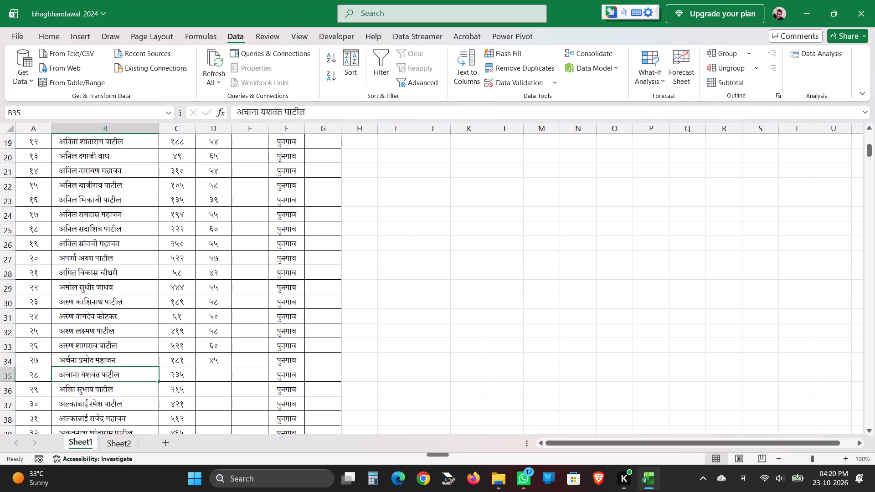
triple_click(68, 374)
left_click(68, 374)
key("ctrl+v")
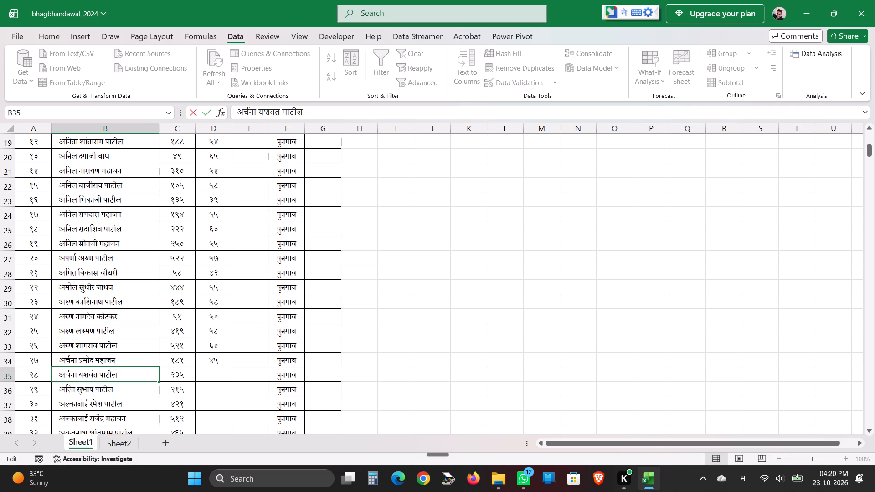
Enter the age ४६ in D35 for member २८.
left_click(211, 375)
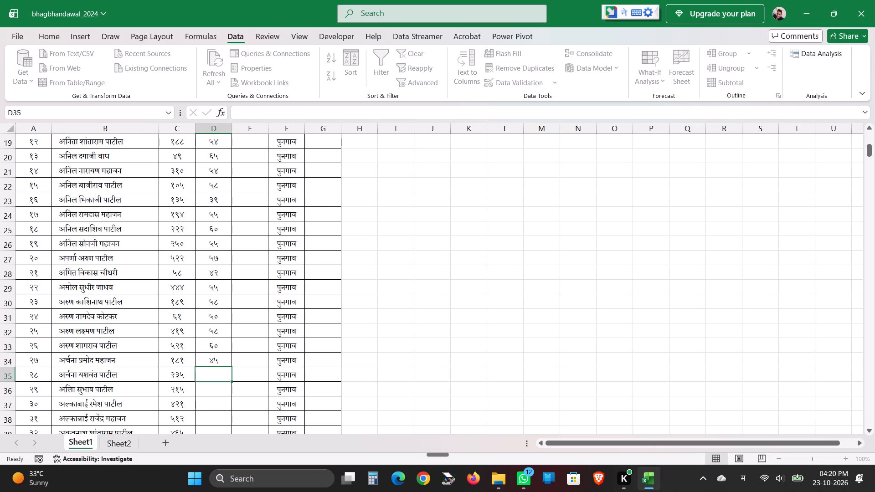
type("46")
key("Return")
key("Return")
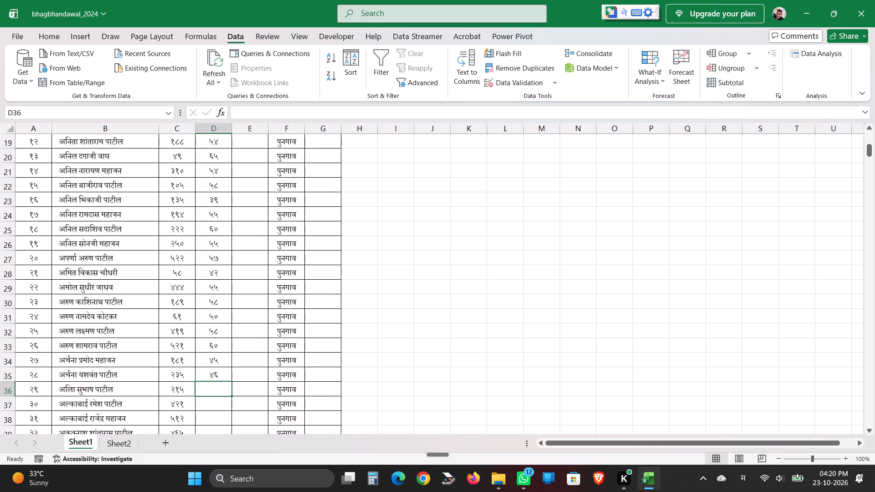
Replace the misspelled first name in B36 with अलका, keeping the middle name and surname.
left_click(56, 394)
triple_click(68, 388)
left_click(68, 388)
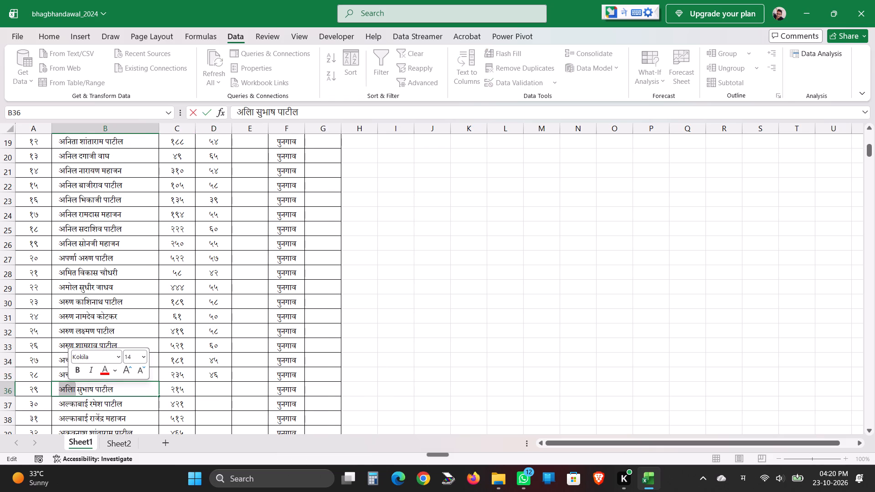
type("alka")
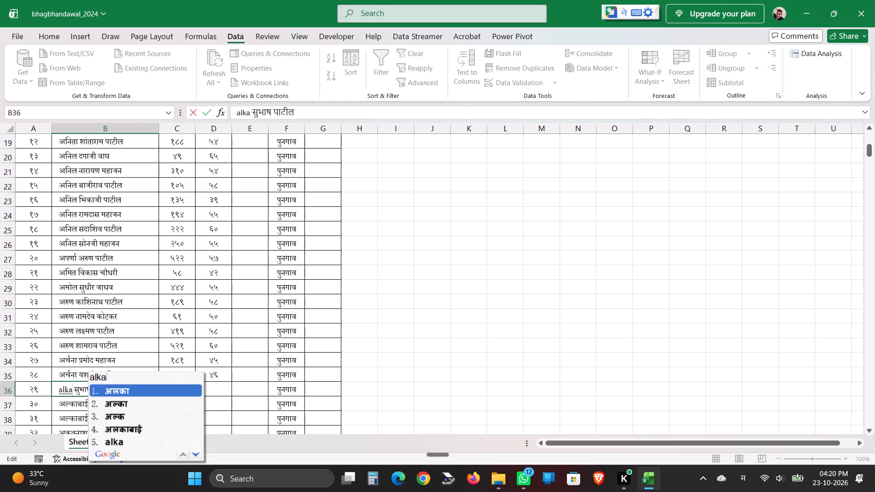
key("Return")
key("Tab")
Enter the age ५८ in D36 for member २९.
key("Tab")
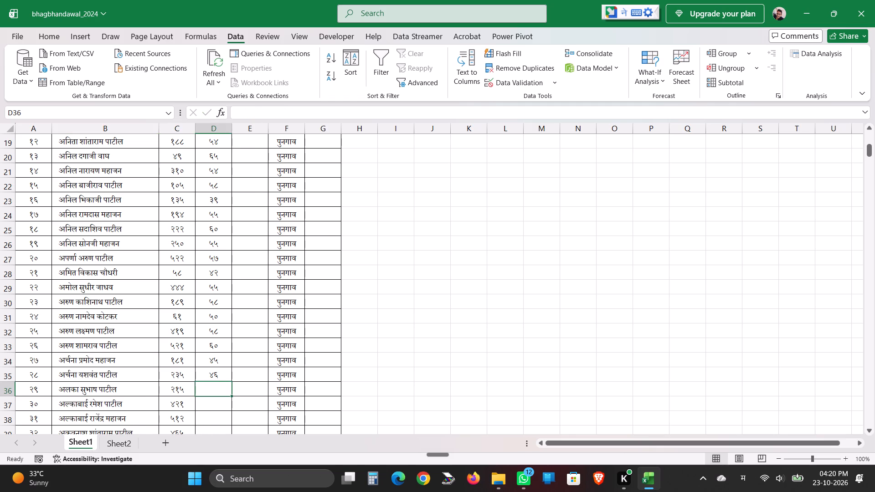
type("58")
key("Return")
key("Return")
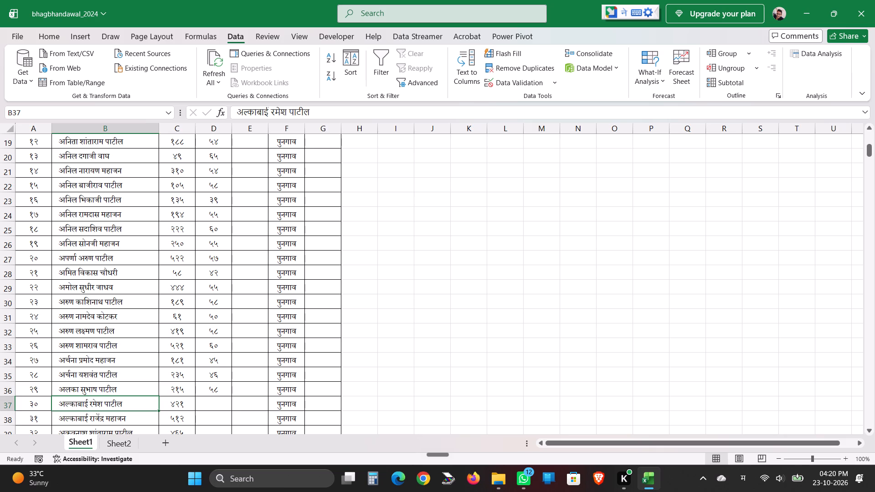
Enter the age ४८ in D37 for member ३०.
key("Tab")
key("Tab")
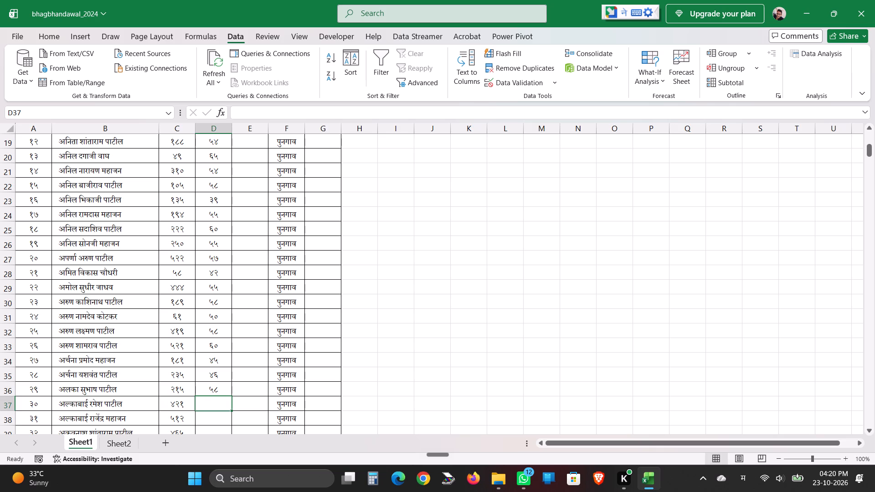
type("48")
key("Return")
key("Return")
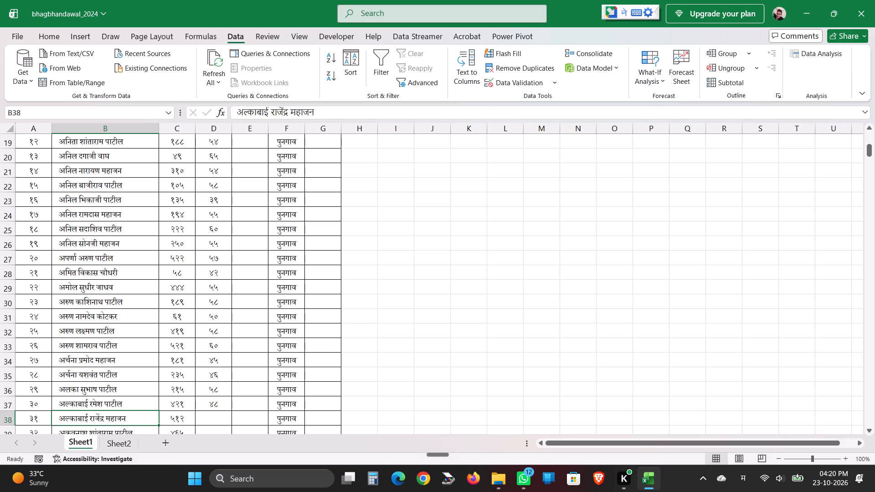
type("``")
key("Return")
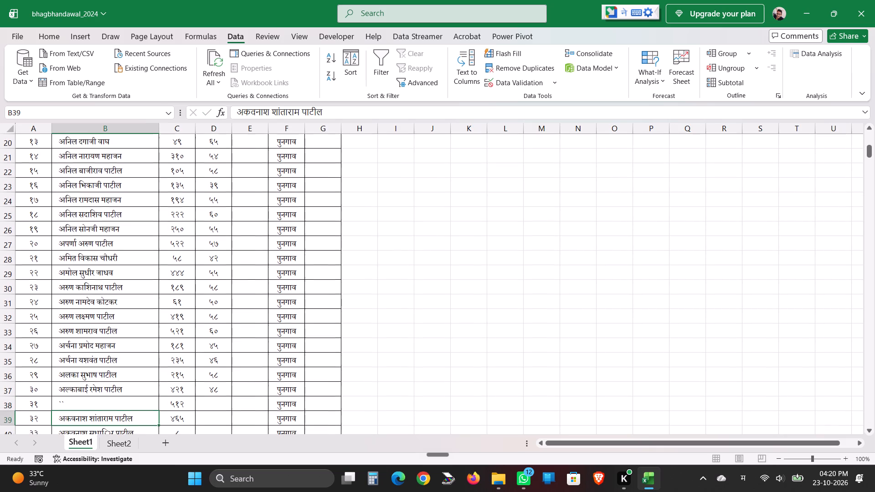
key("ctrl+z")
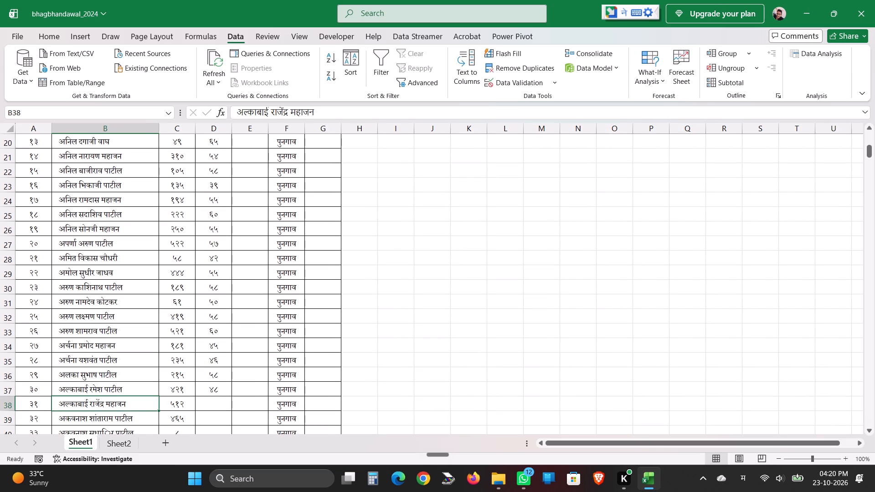
Enter the age ५० in D38 for member ३१.
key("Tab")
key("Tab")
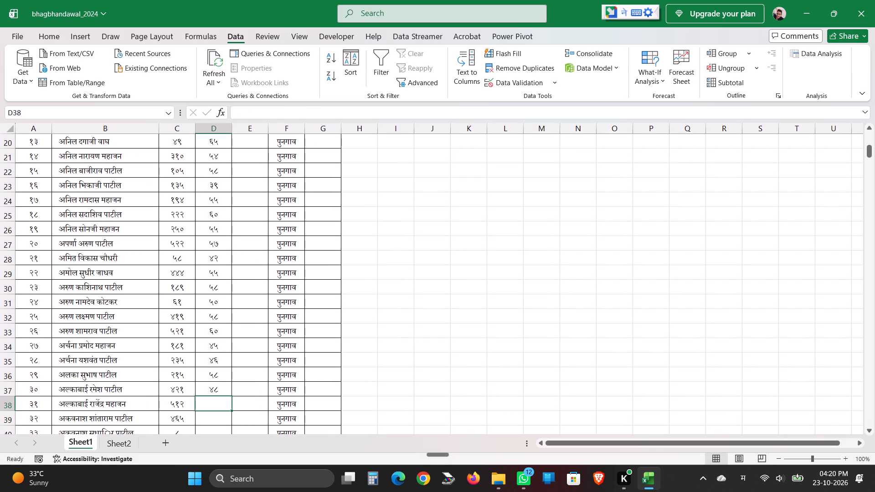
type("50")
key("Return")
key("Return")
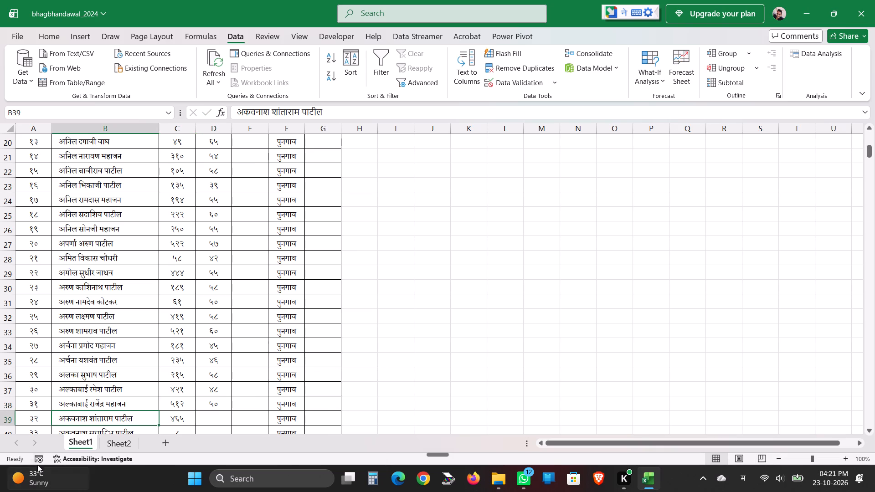
Replace the misspelled first name in B39 with अविनाश, keeping the middle name and surname.
triple_click(68, 420)
left_click(68, 420)
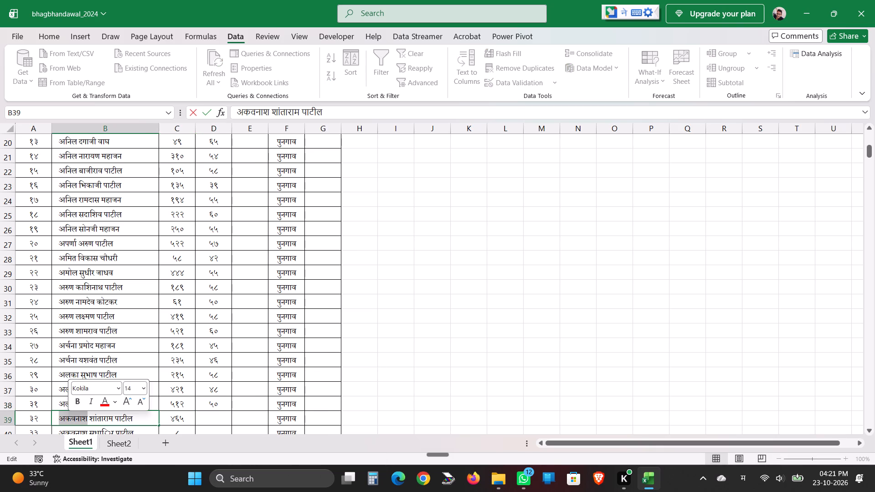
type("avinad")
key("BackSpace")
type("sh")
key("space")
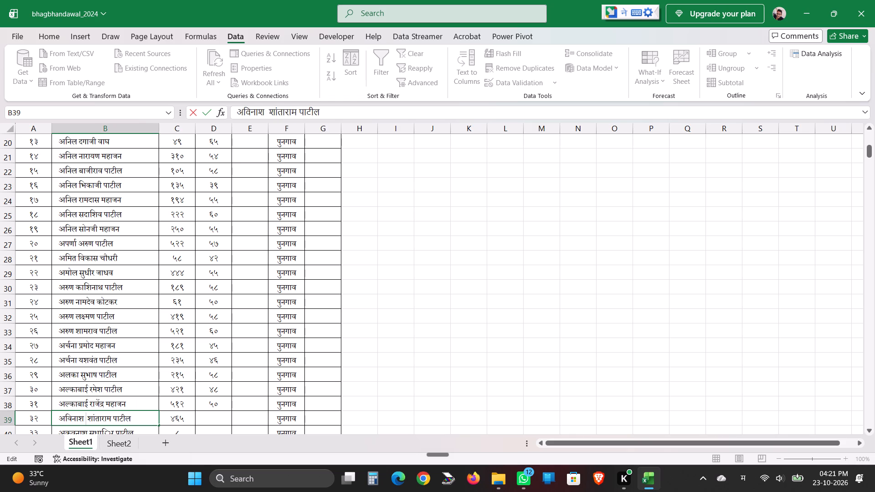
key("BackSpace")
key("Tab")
Enter the age ५३ in D39 for member ३२.
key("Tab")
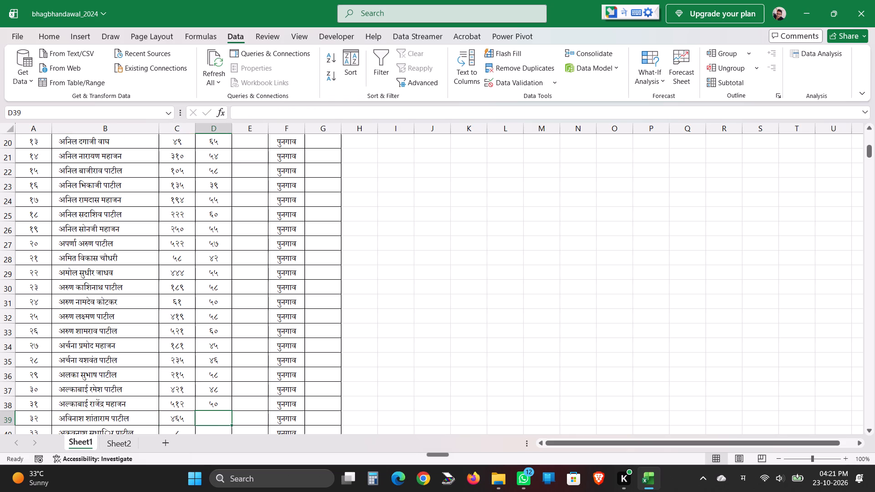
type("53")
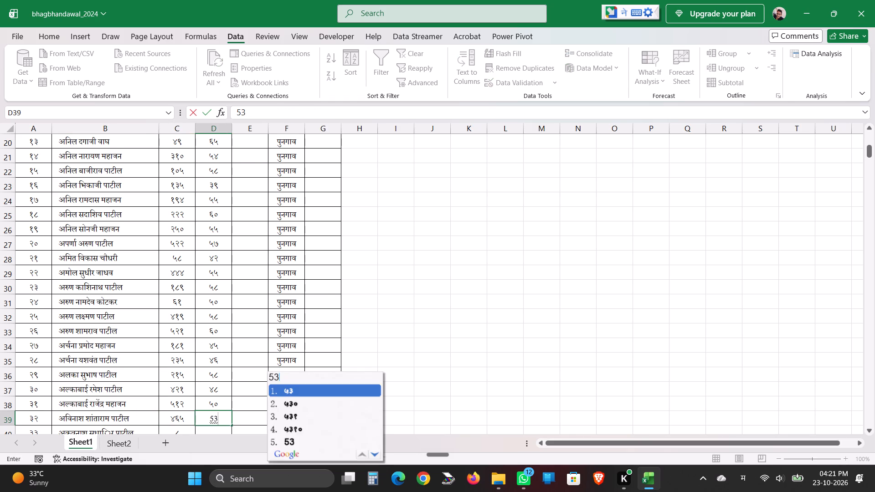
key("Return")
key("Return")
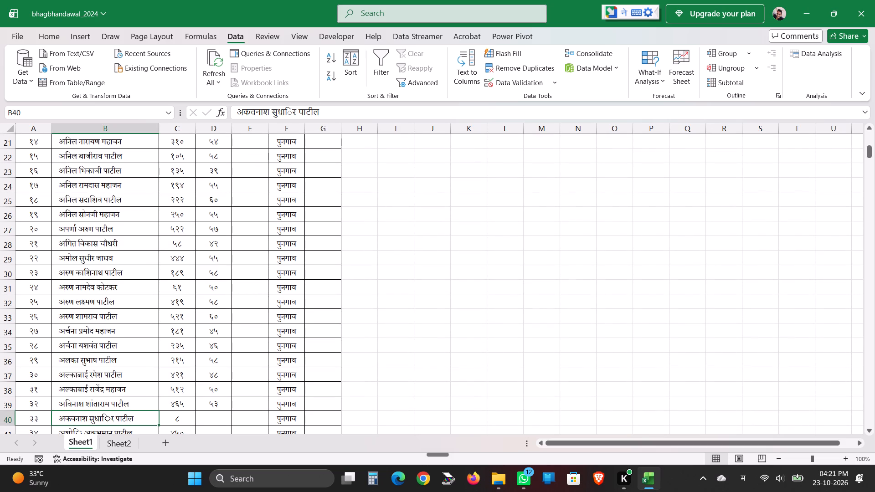
Copy the corrected first name अविनाश from B39 over the misspelled first name in B40.
left_click(77, 405)
triple_click(77, 405)
key("ctrl+c")
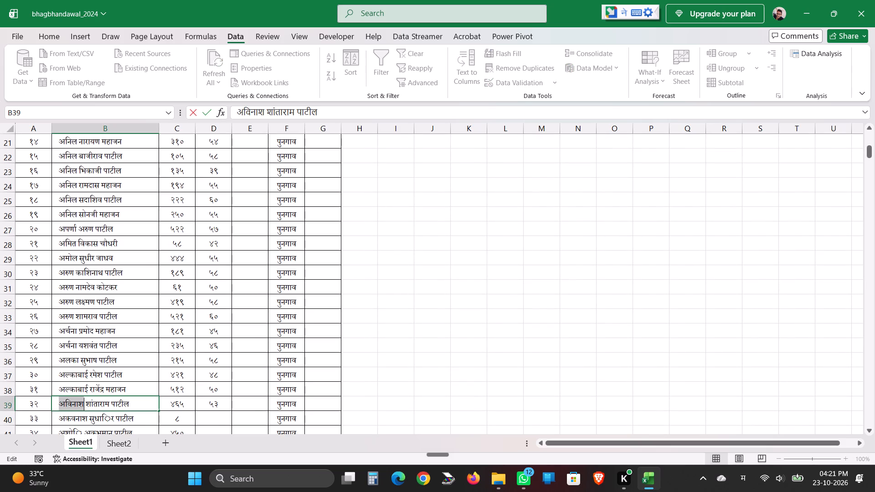
triple_click(71, 421)
triple_click(71, 421)
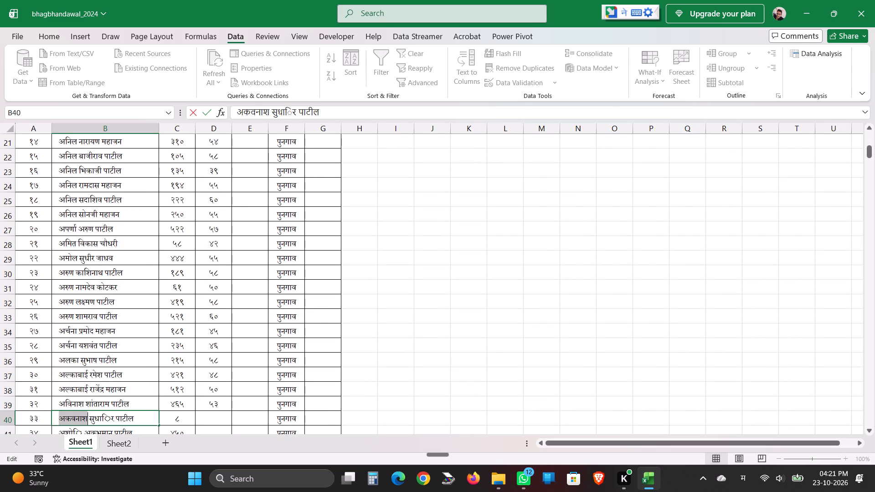
key("ctrl+v")
Replace the misspelled middle name in B40 with सुधाकर, keeping the surname.
double_click(92, 416)
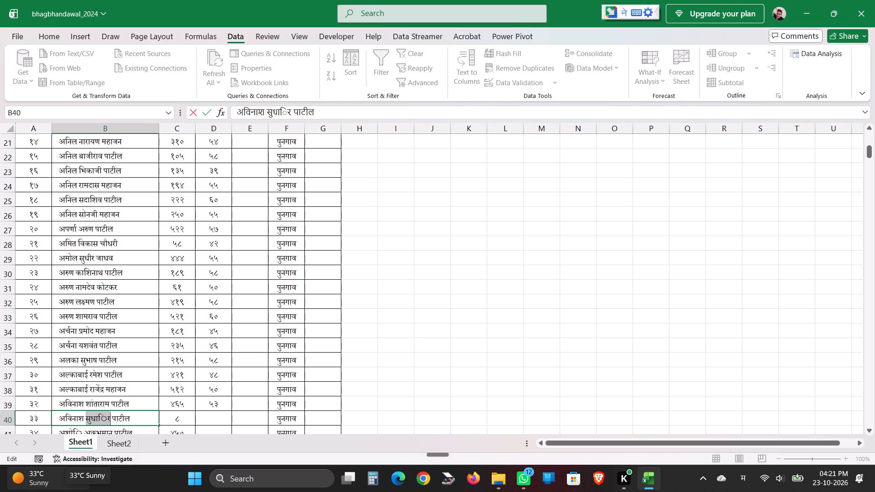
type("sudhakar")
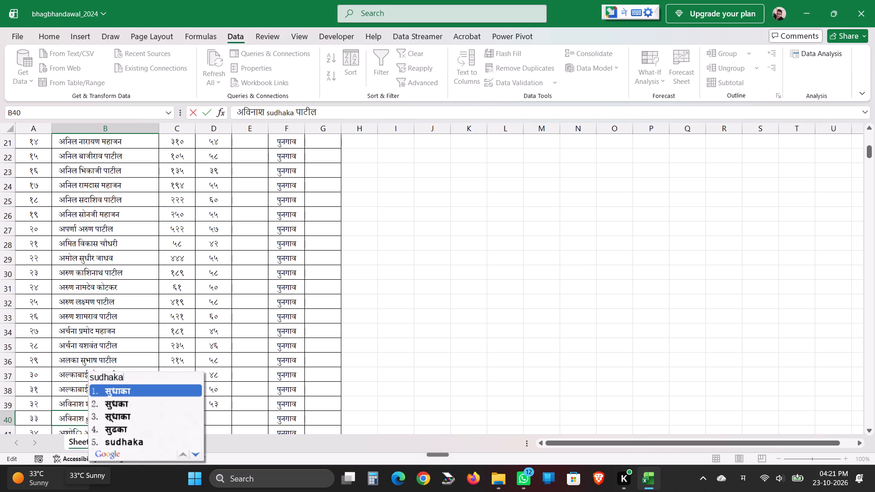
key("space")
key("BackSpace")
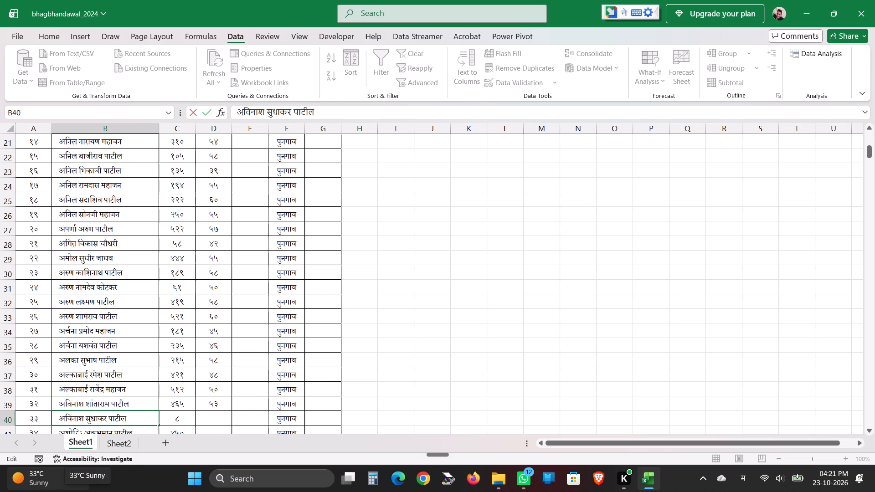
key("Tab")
Enter the age ४४ in D40 for member ३३.
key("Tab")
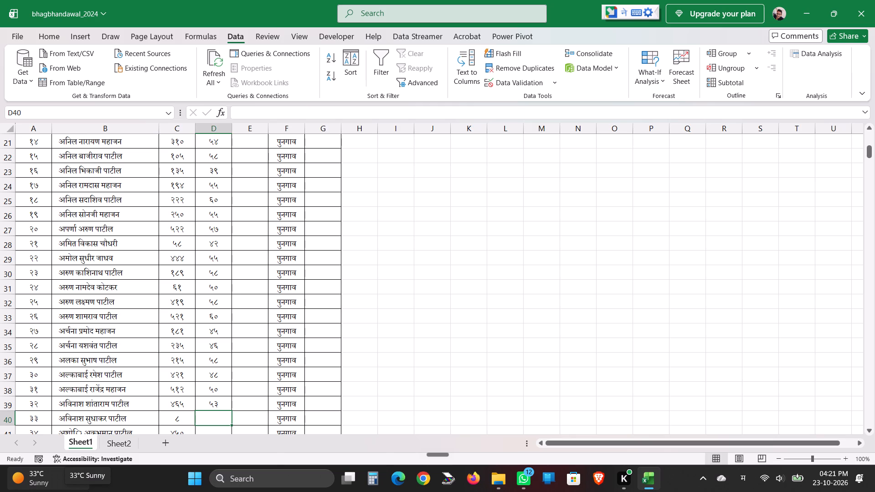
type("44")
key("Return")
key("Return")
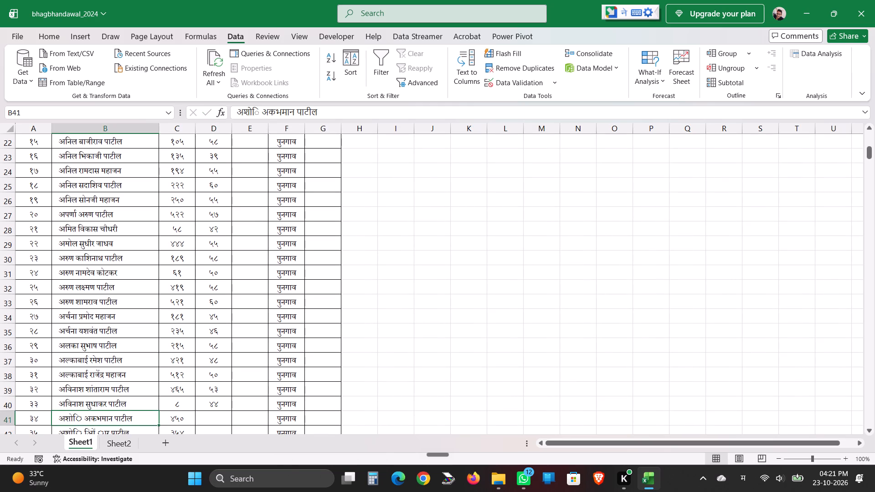
Retype the name in B41 with the first name अशोक and middle name अभिमान, followed by the same surname.
scroll(133, 269, "down", 1)
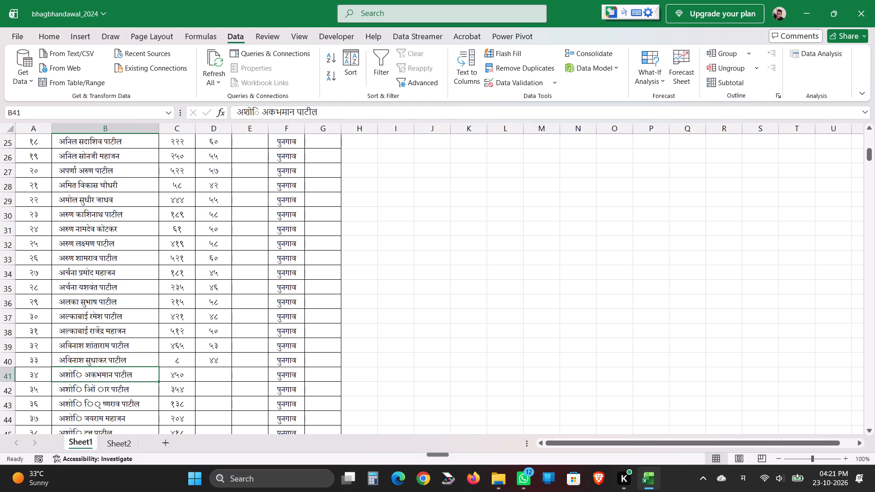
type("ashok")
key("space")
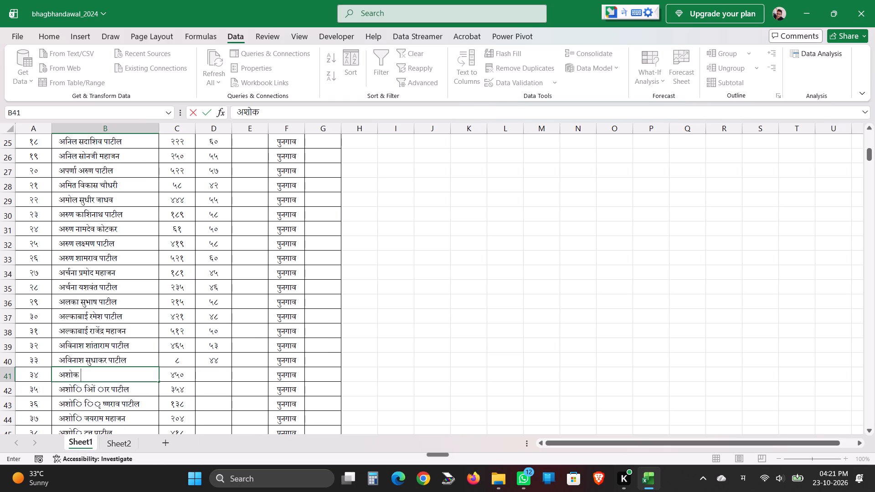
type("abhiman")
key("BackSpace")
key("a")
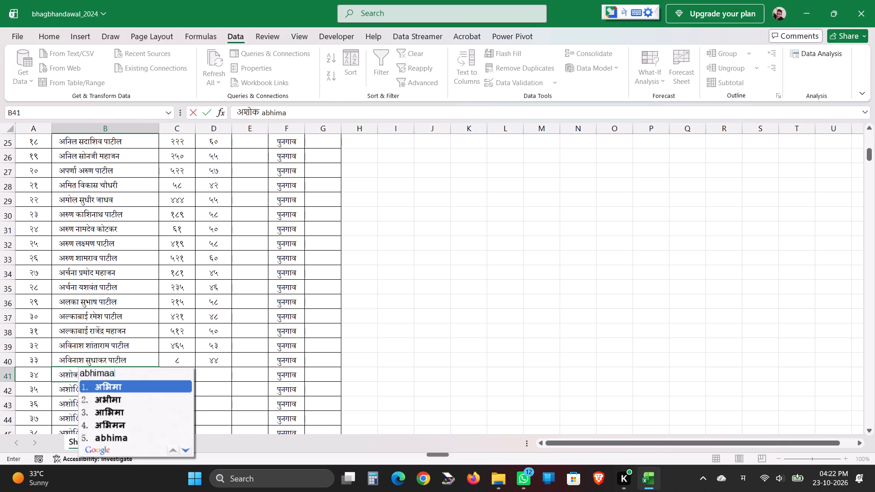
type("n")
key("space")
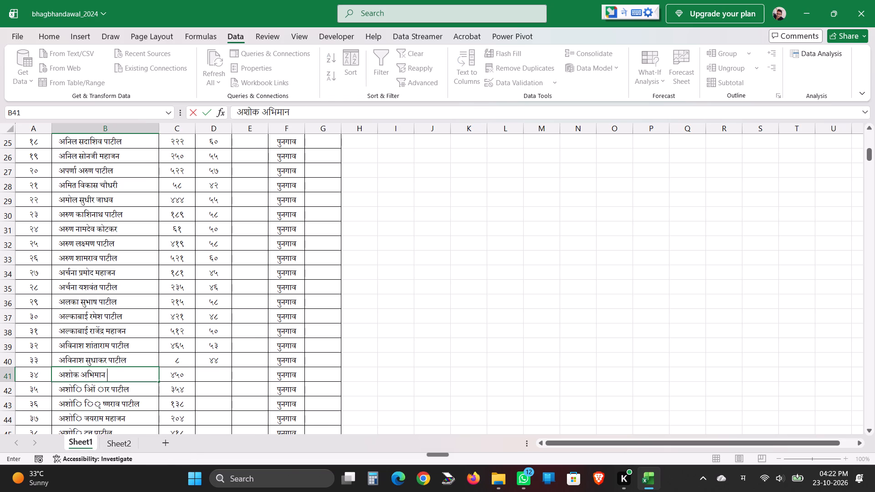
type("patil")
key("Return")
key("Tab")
Enter the age ५५ in D41 for member ३४.
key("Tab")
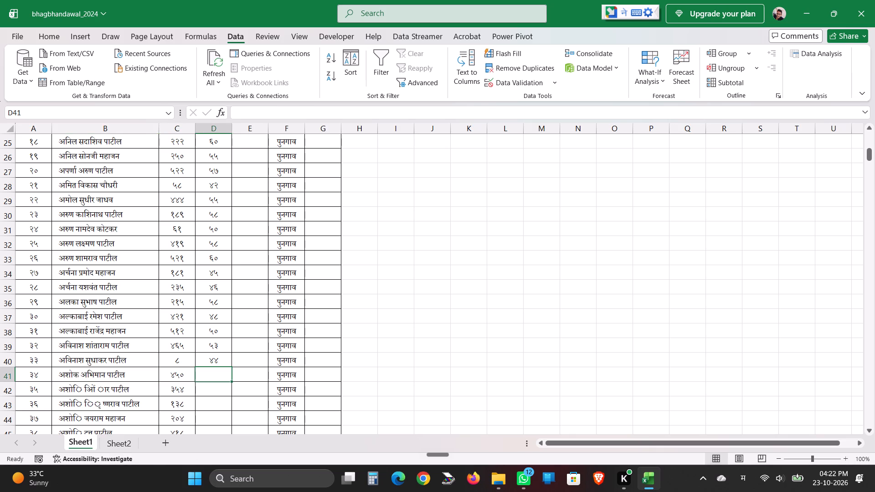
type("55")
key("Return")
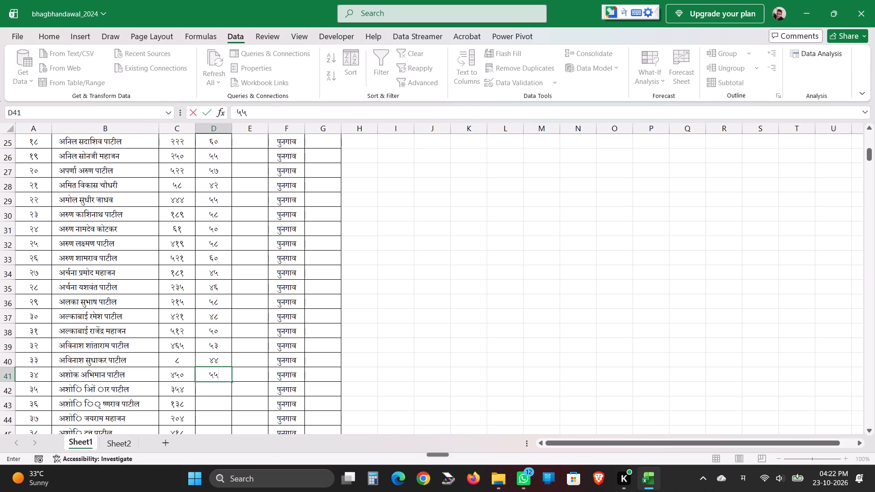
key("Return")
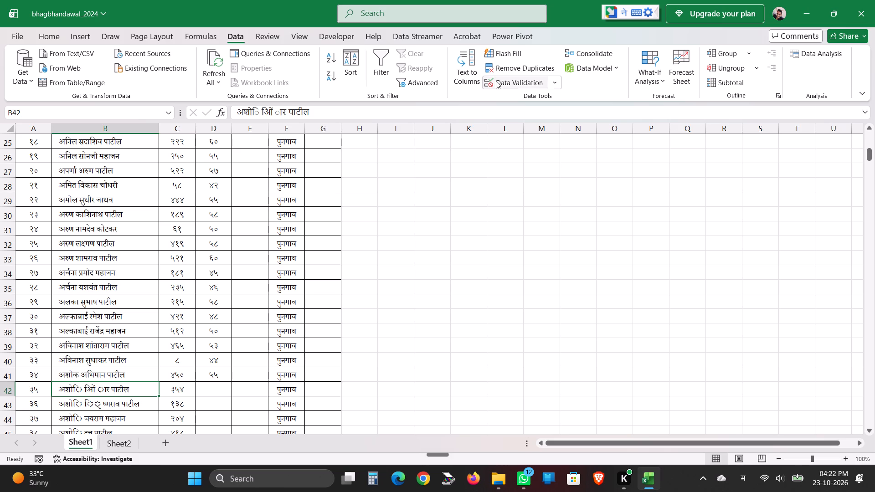
Replace all occurrences of the garbled first name found in B42 with the correct spelling अशोक from B41 throughout Sheet1.
scroll(198, 274, "down", 1)
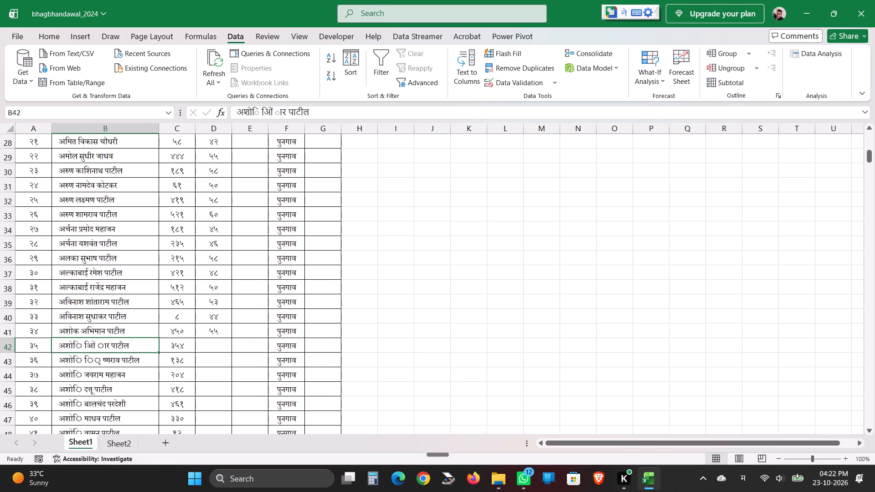
left_click(69, 338)
triple_click(69, 344)
left_click(69, 344)
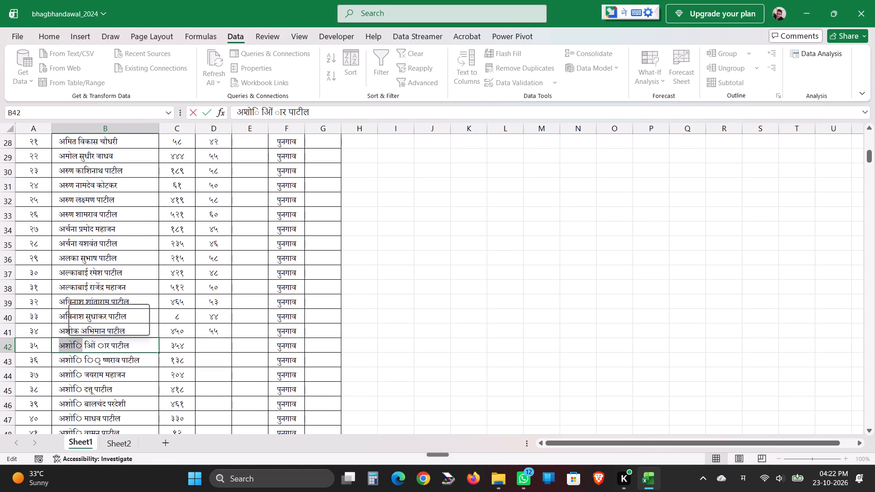
key("ctrl+c")
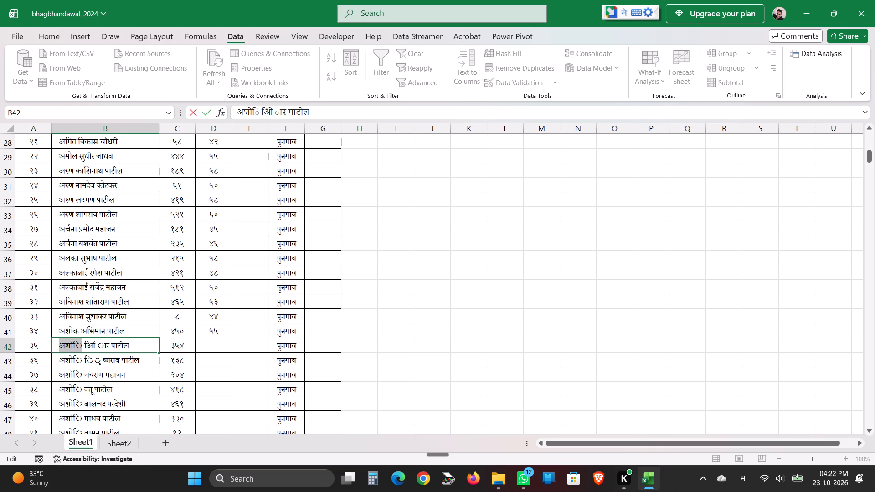
left_click(71, 331)
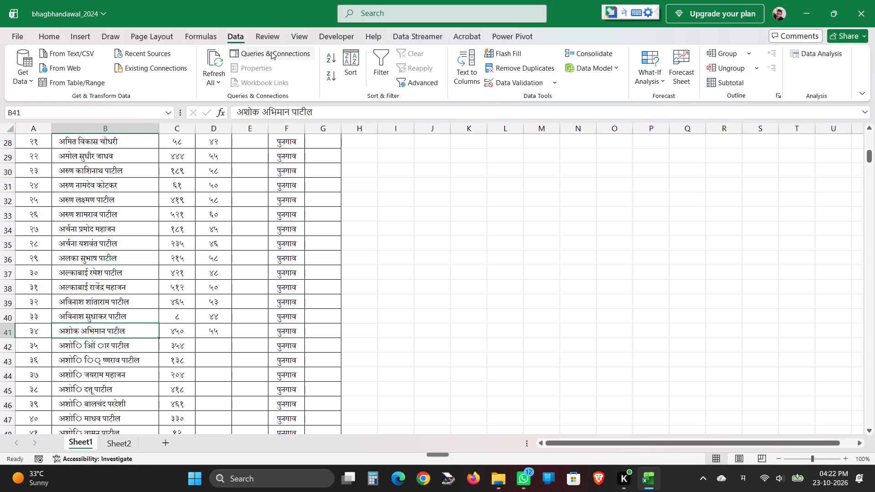
left_click(41, 40)
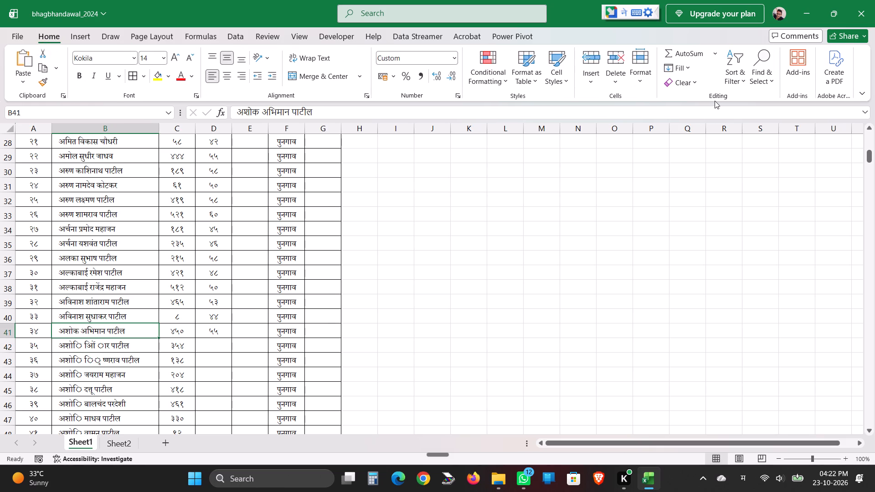
left_click(764, 78)
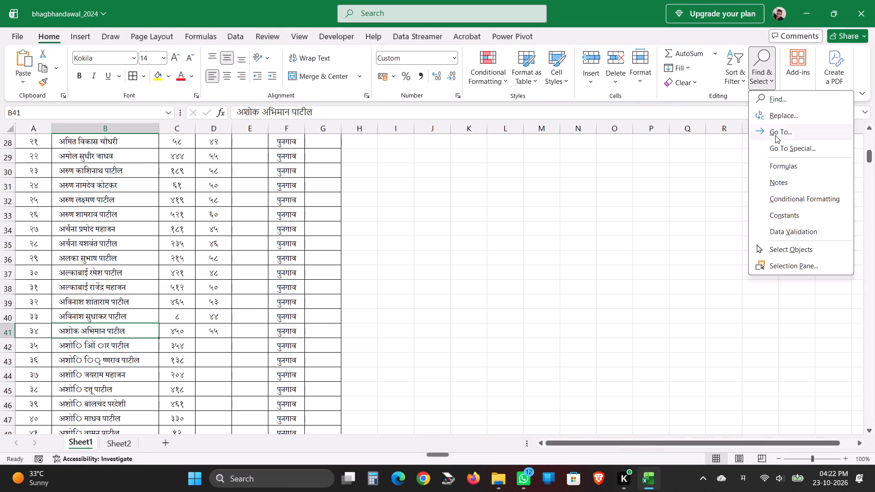
left_click(778, 111)
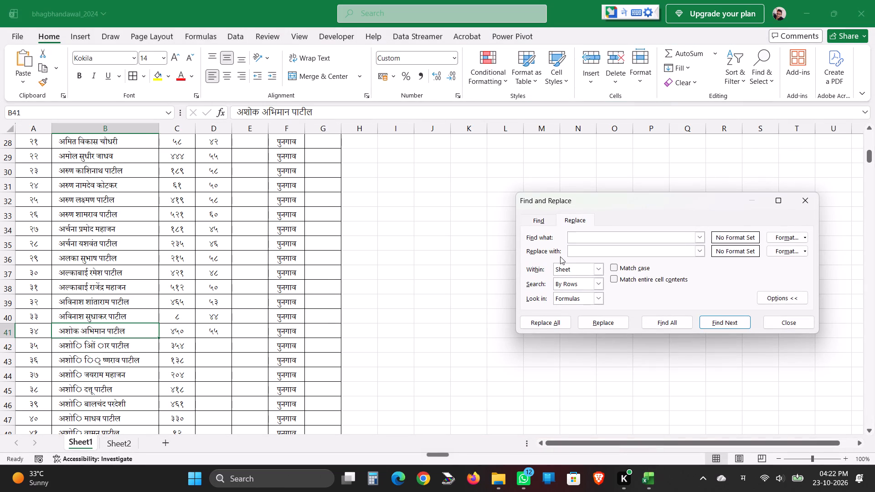
key("ctrl+v")
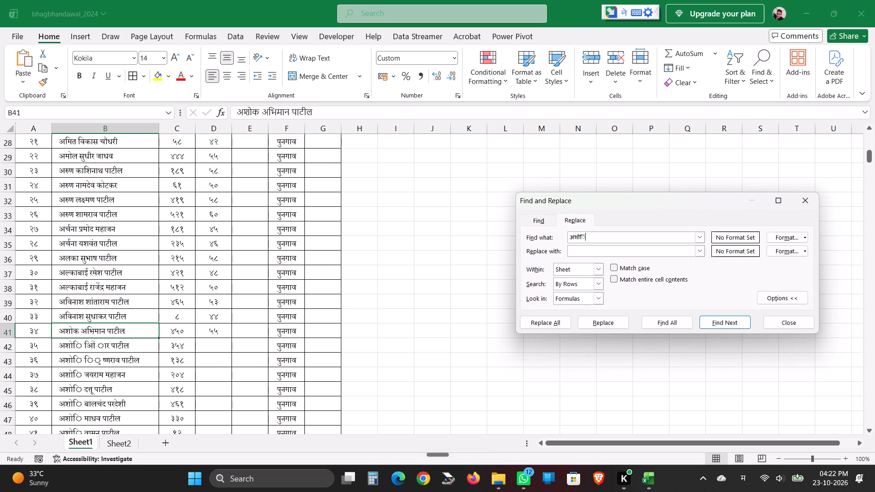
triple_click(67, 329)
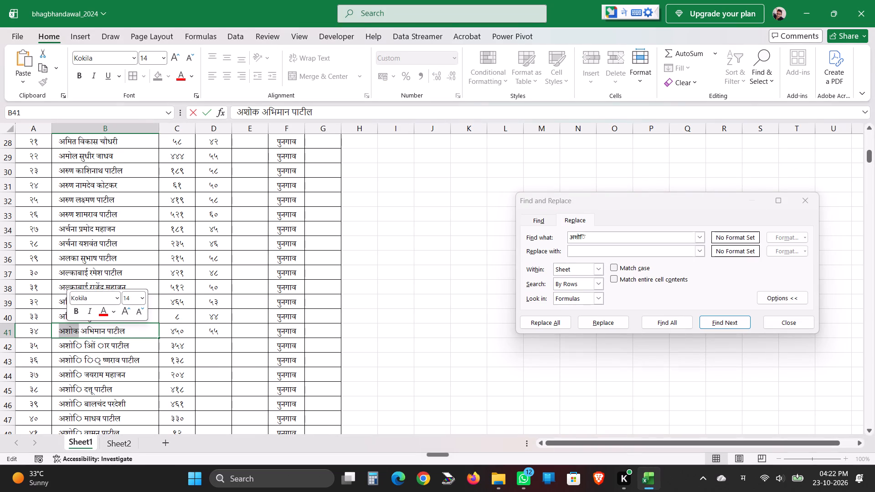
key("ctrl+c")
left_click(592, 248)
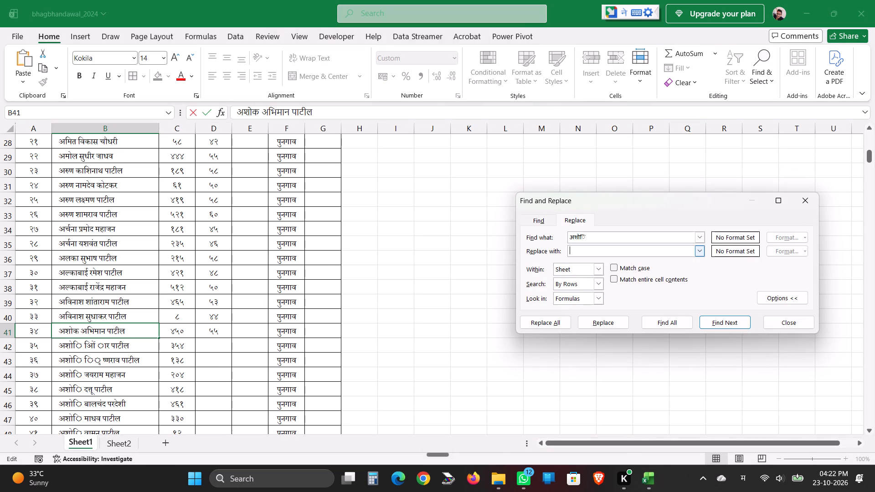
key("ctrl+v")
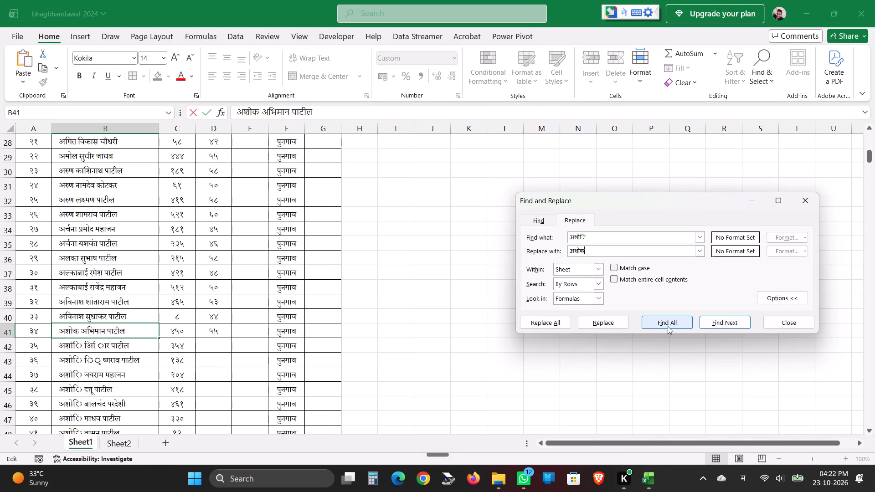
left_click(547, 319)
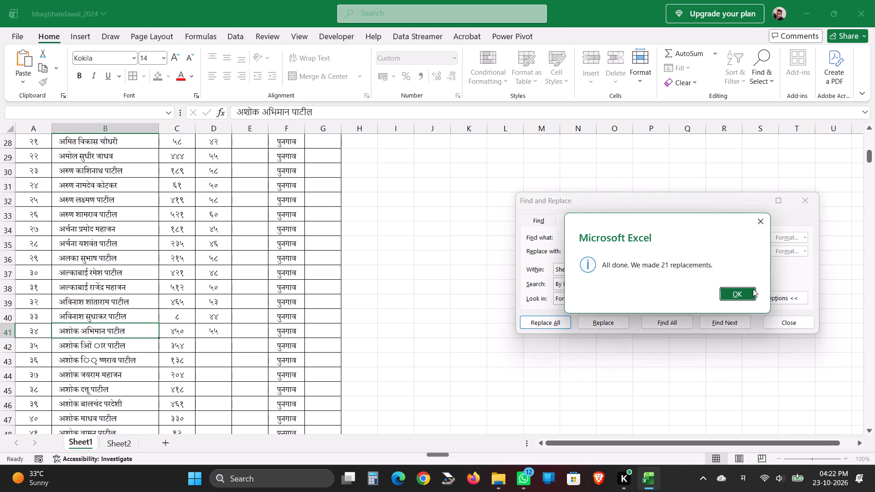
left_click(728, 296)
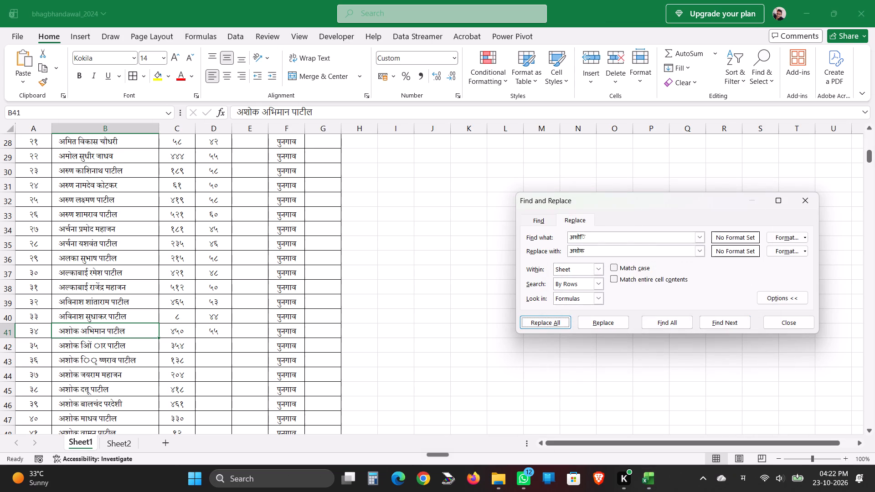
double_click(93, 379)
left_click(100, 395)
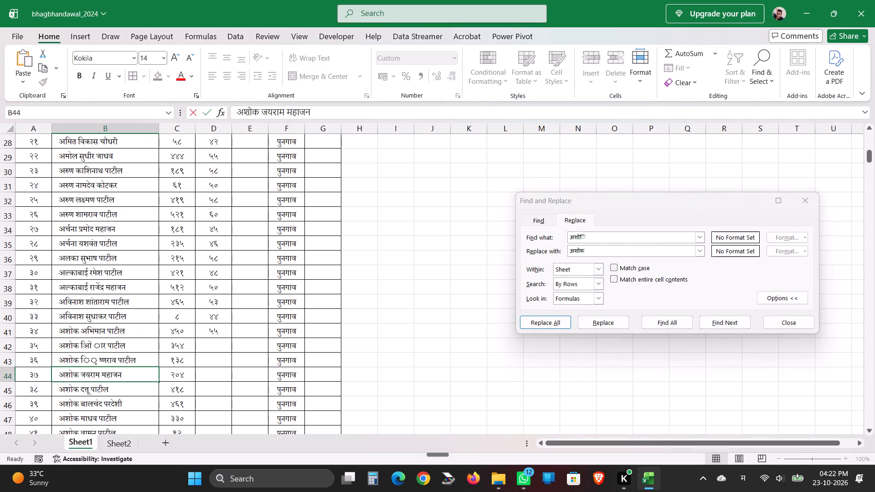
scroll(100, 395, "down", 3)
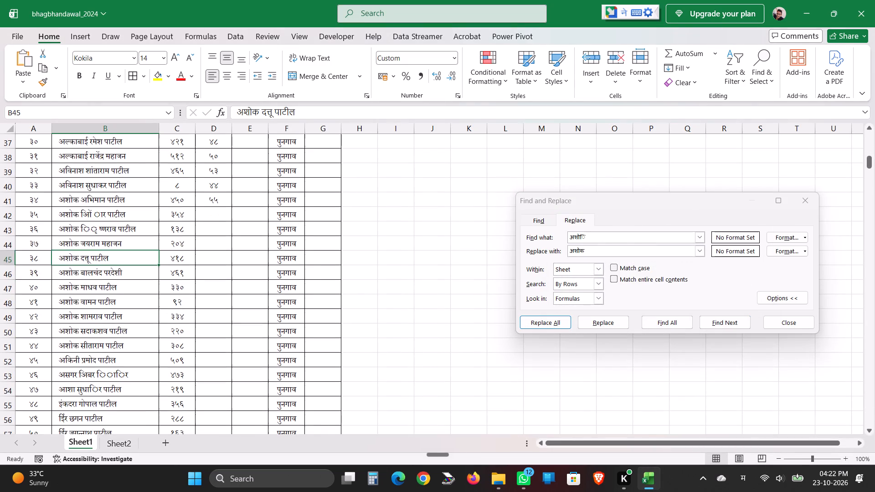
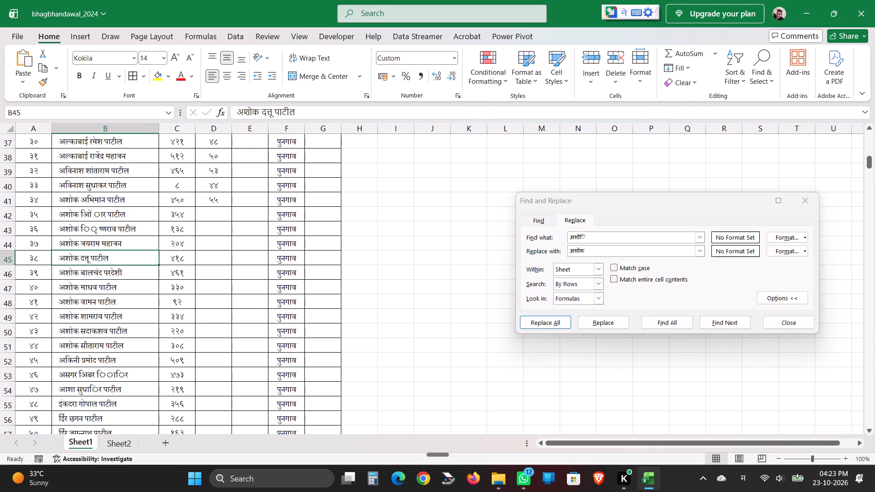
left_click(777, 326)
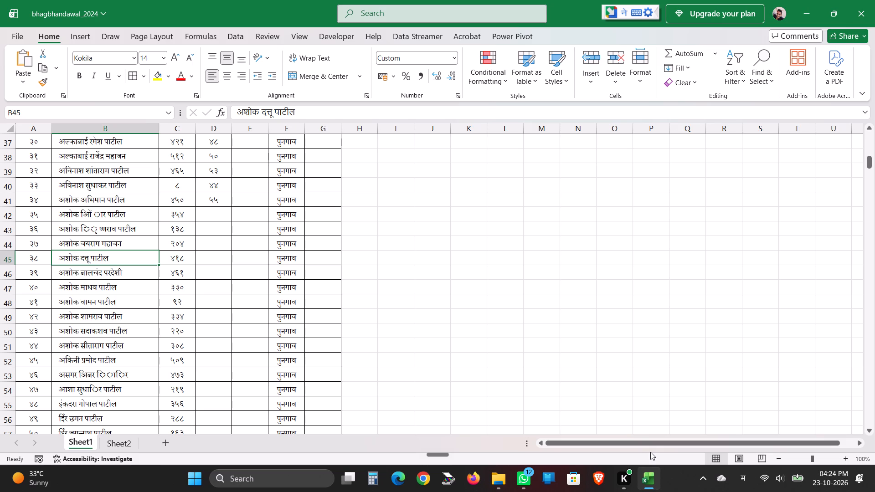
double_click(108, 215)
double_click(96, 212)
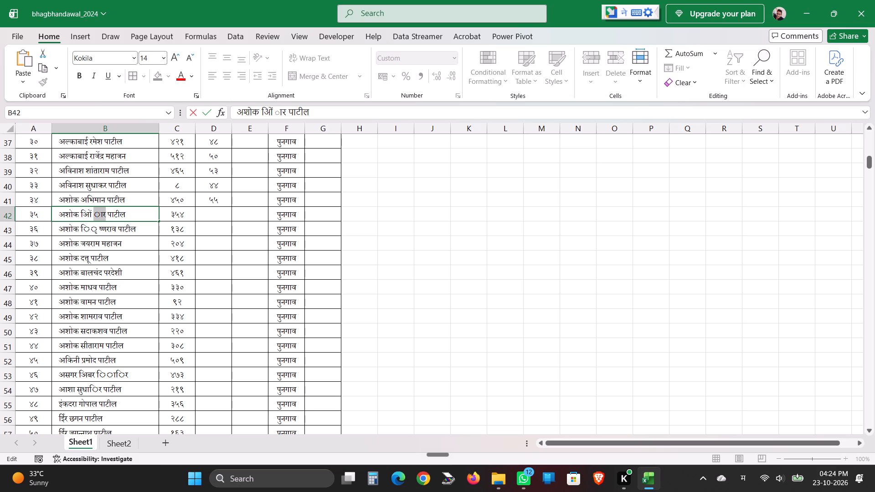
left_click(98, 212)
left_click_drag(80, 211, 104, 222)
left_click_drag(104, 222, 106, 224)
type("onkar")
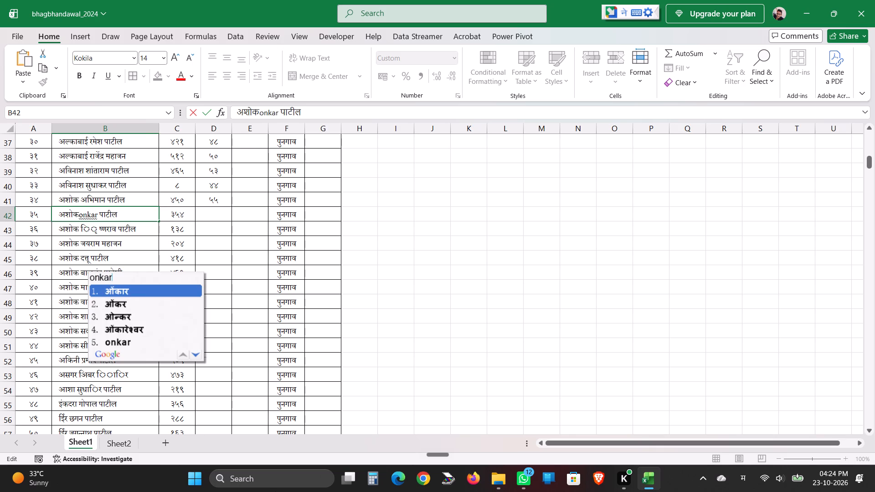
key("Return")
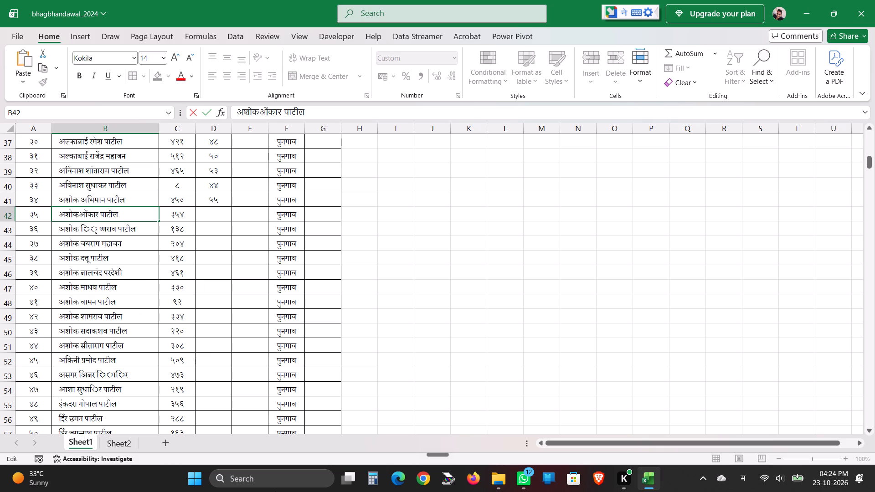
left_click(79, 215)
key("space")
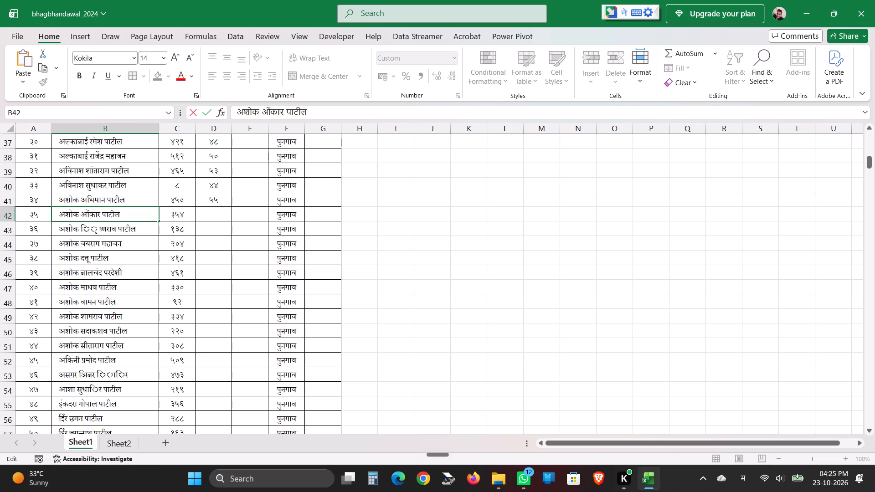
left_click(106, 219)
left_click(105, 229)
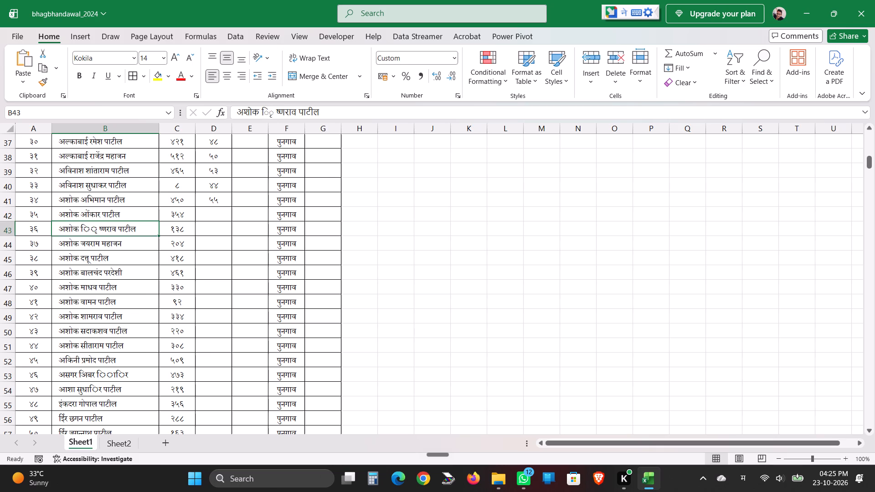